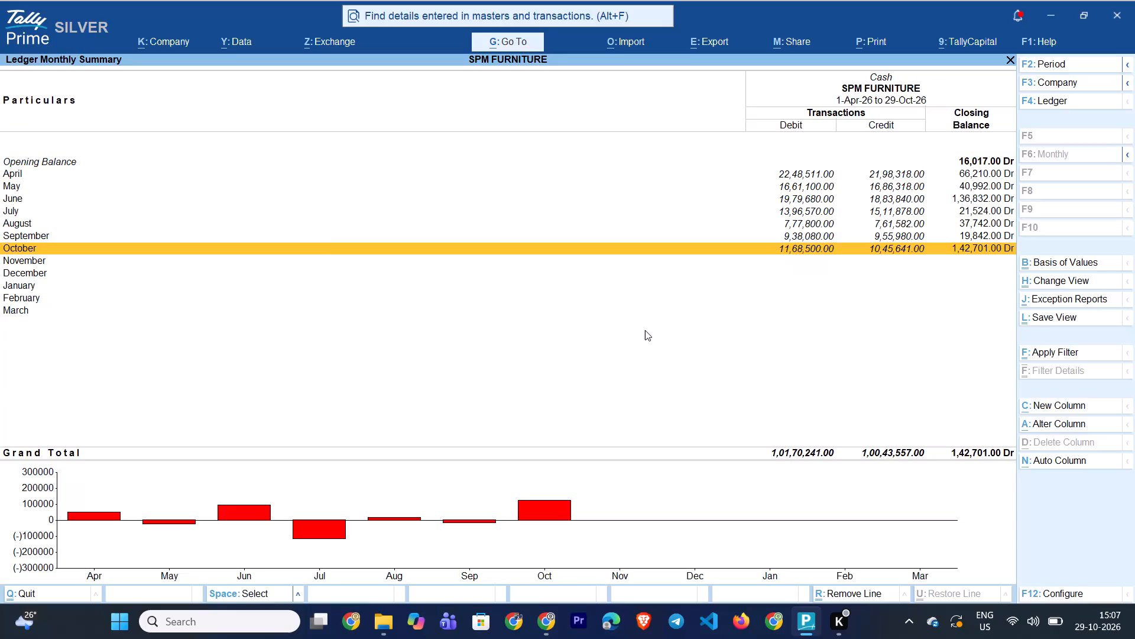
Open the October vouchers of the Cash ledger from its monthly summary.
key(Down)
key(Up)
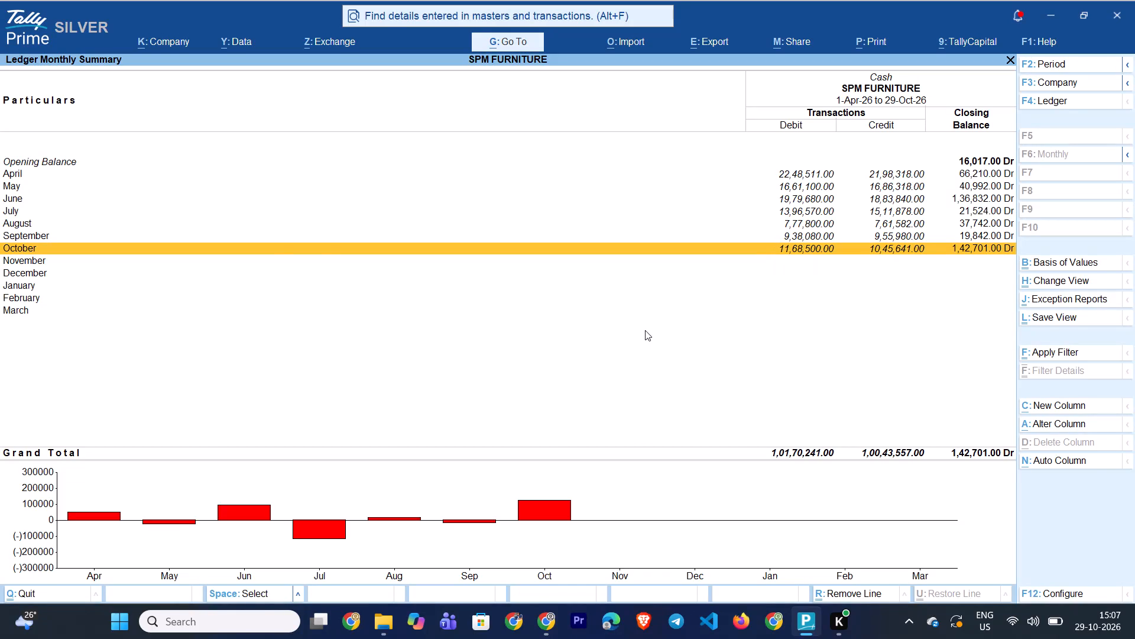
key(Down)
key(Down)
key(Up)
key(Up)
key(Up)
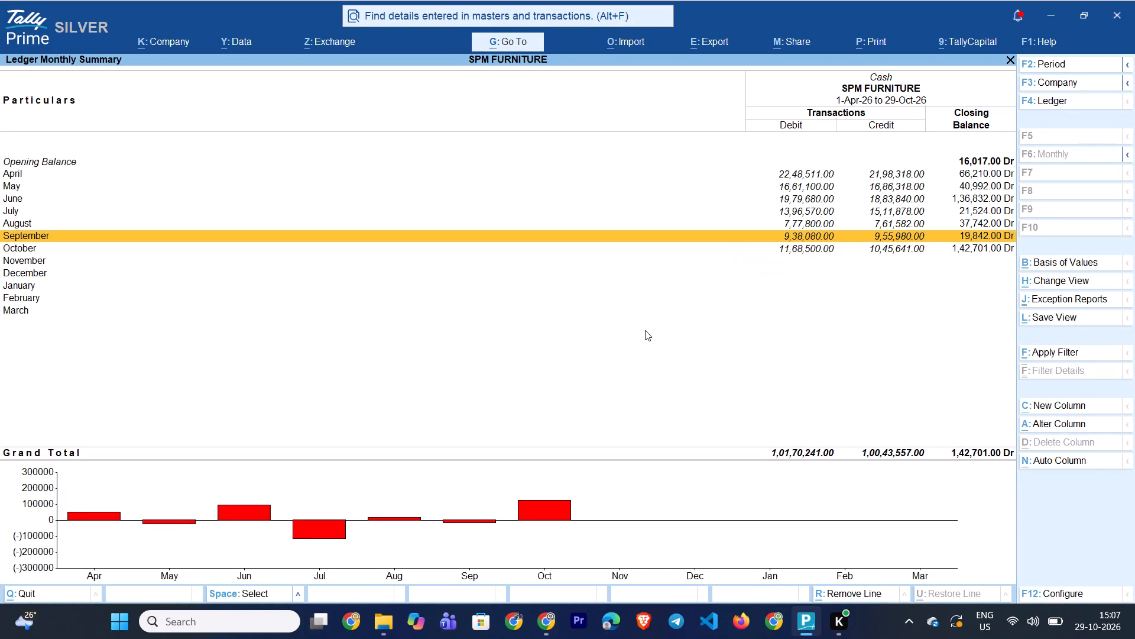
key(Down)
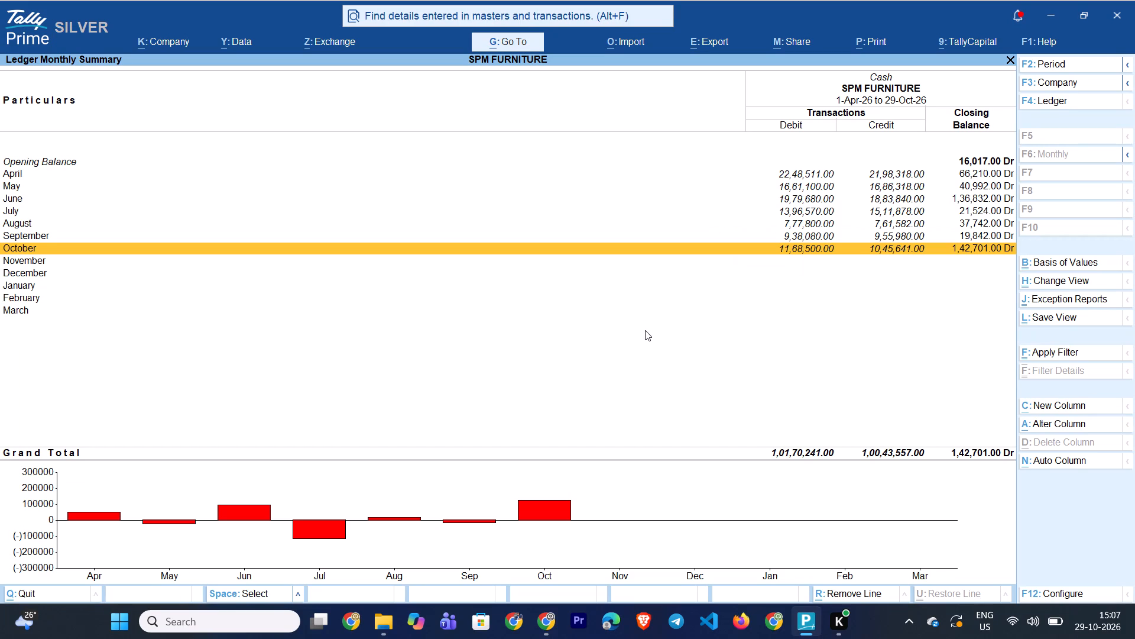
key(Return)
Look through the Cash ledger's October receipt and payment vouchers, focusing on the entries around 10 to 14 October.
key(Down)
key(Down)
key(Down)
key(Down)
key(Down)
key(Down)
key(Down)
key(Down)
key(Down)
key(Down)
key(Down)
key(Down)
key(Down)
key(Down)
key(Down)
key(Down)
key(Down)
key(Down)
key(Down)
key(Down)
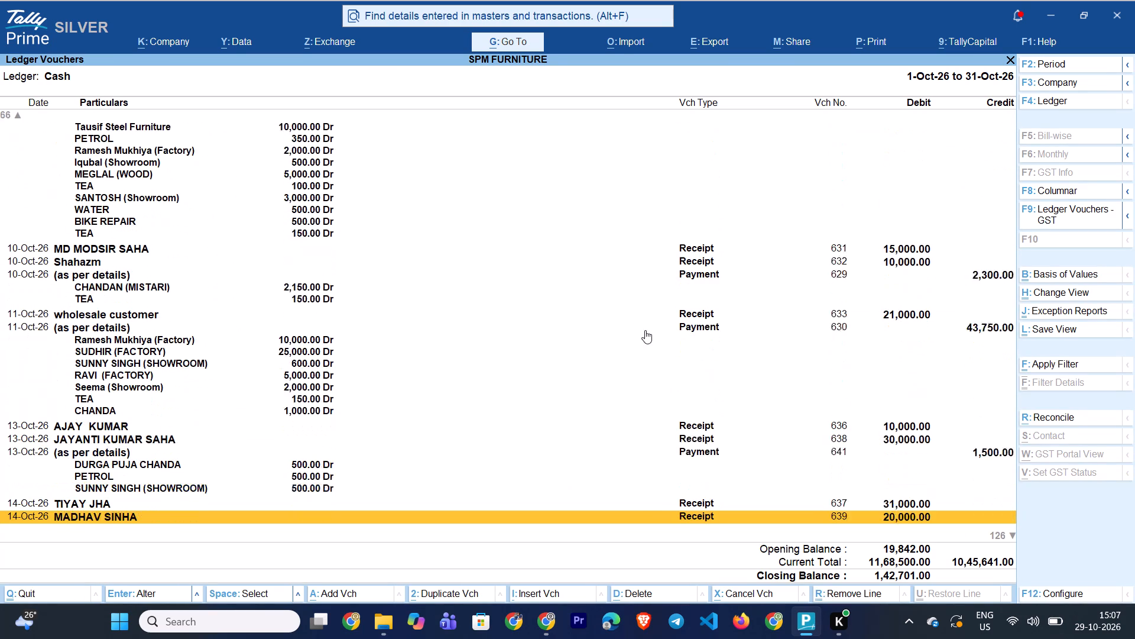
key(Up)
key(Up)
key(Up)
key(Up)
key(Up)
key(Up)
key(Up)
key(Up)
key(Up)
key(Up)
key(Up)
key(Up)
key(Up)
key(Up)
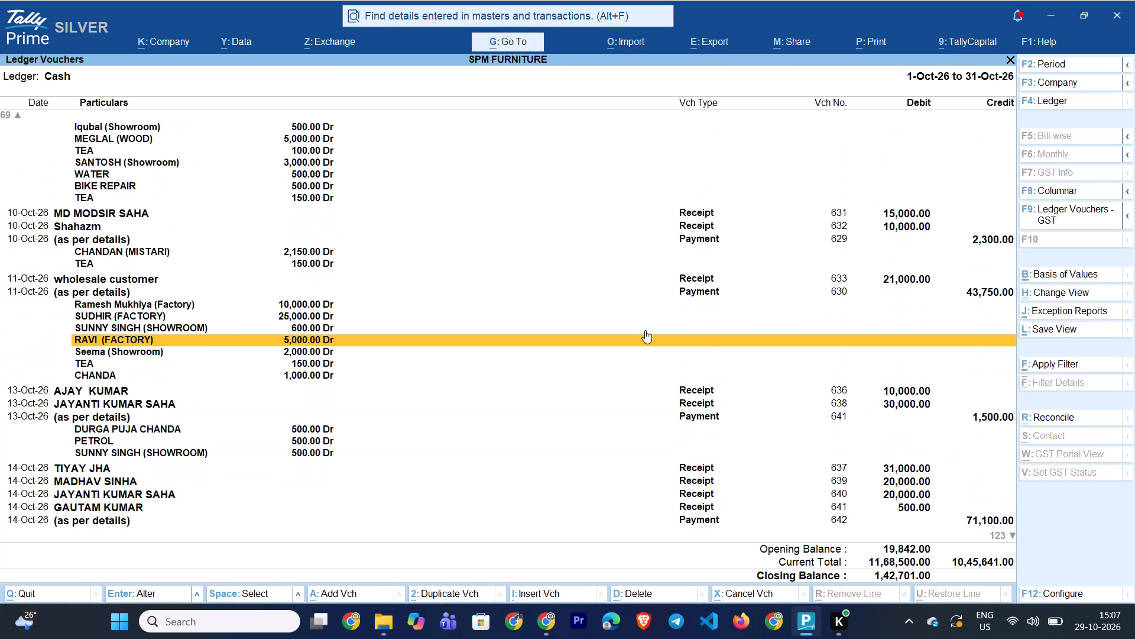
key(Up)
key(Up)
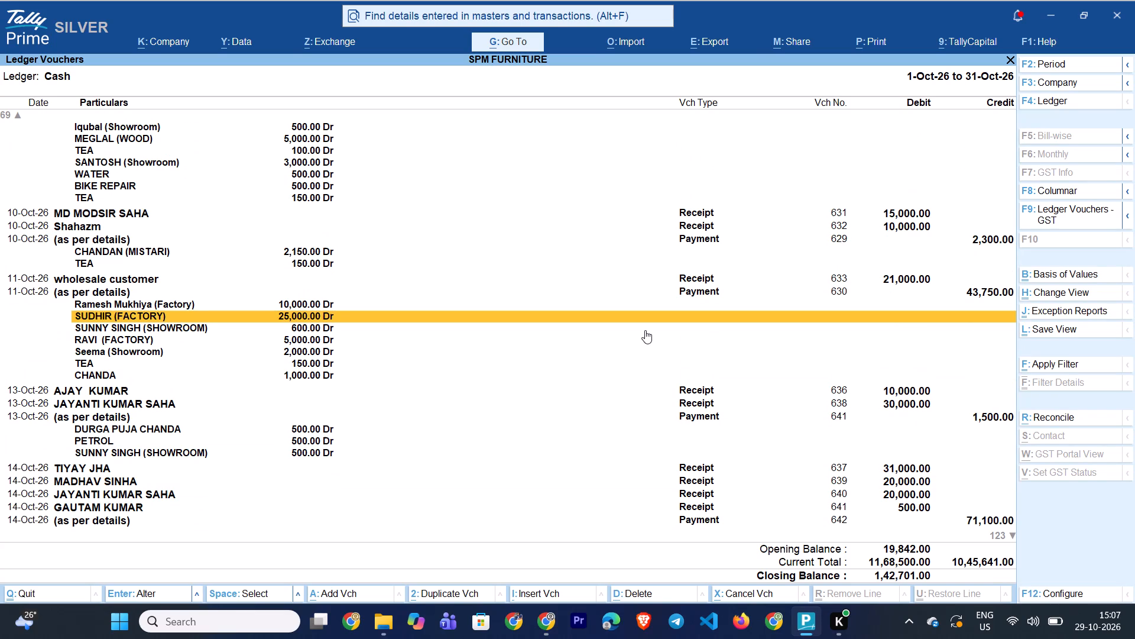
Configure the Cash ledger voucher report with Show Running Balance set to Yes.
key(F12)
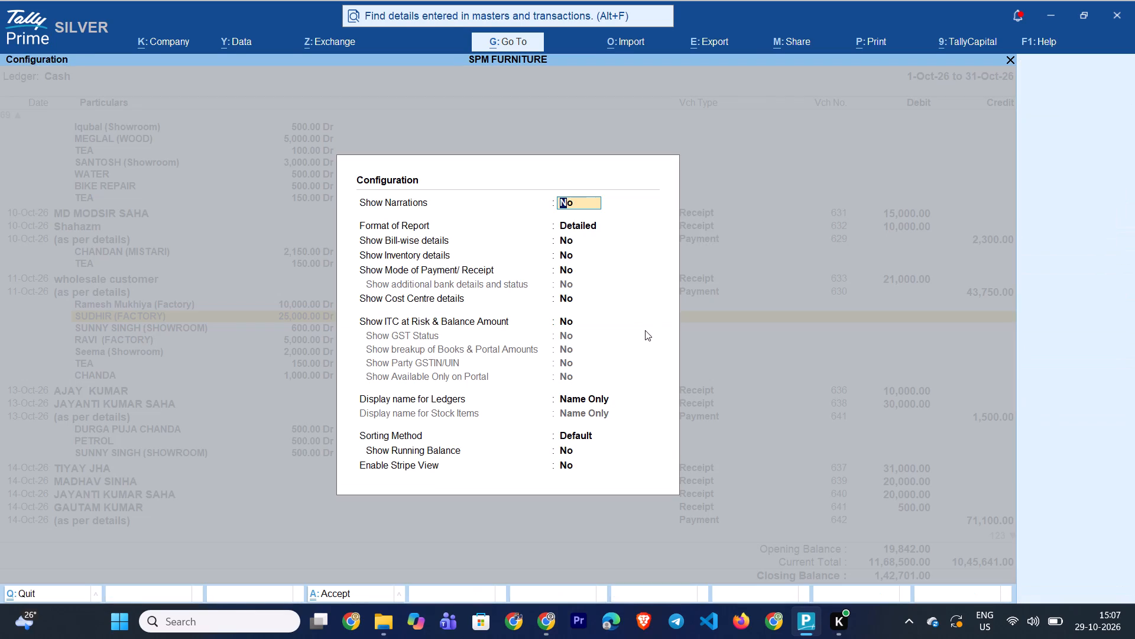
key(Return)
key(Return)
key(Return)
key(Return)
key(Return)
key(Return)
key(Return)
key(Return)
key(Return)
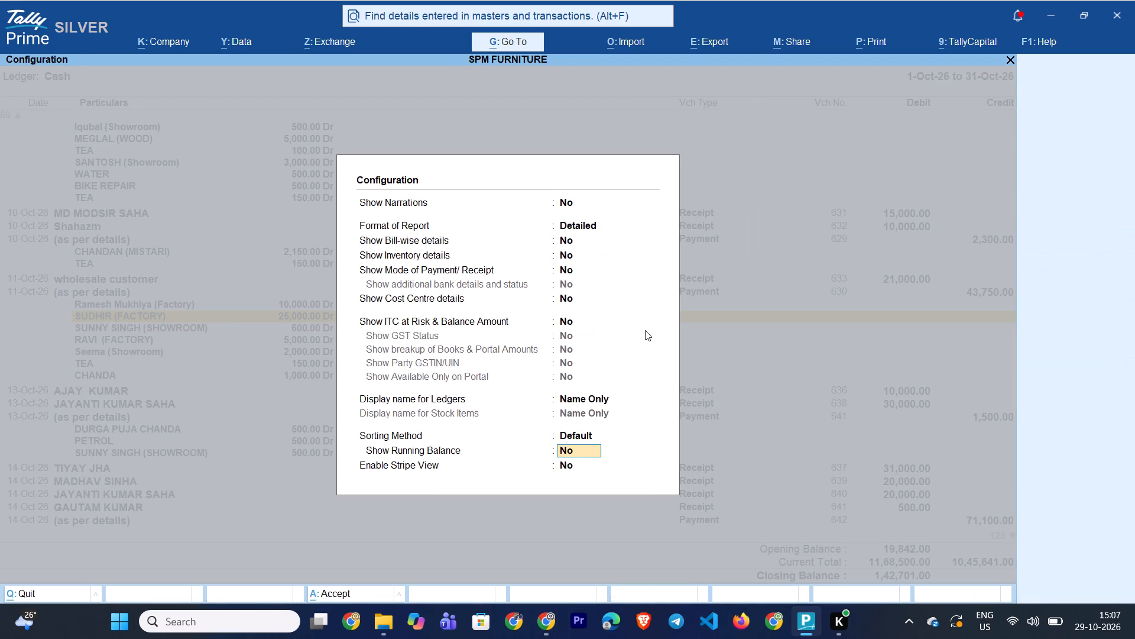
key(y)
key(Return)
key(ctrl+a)
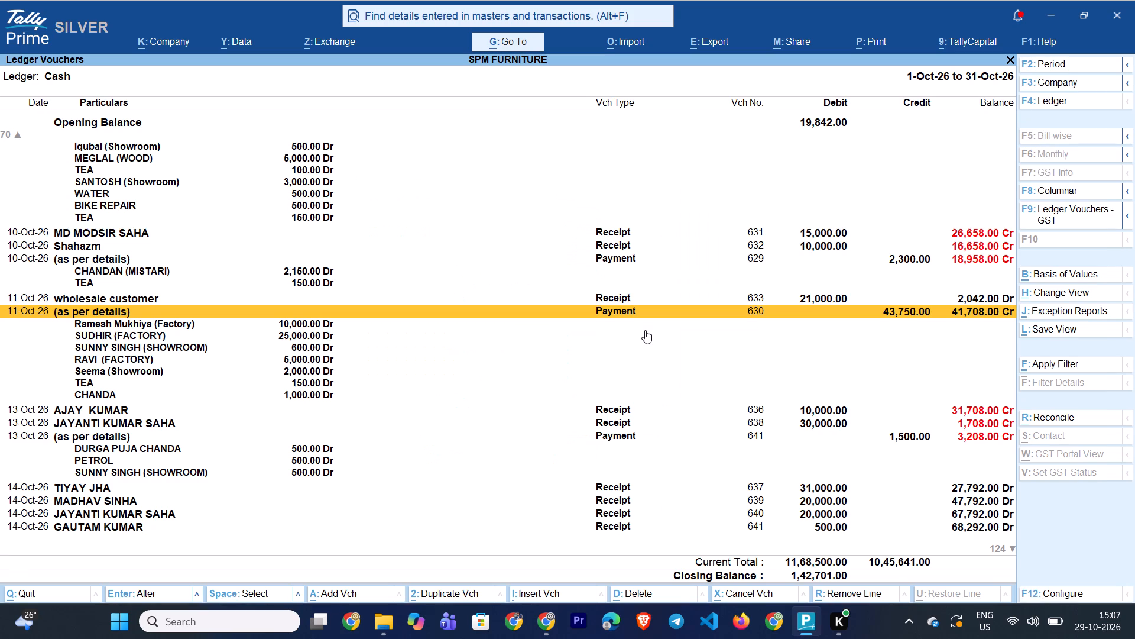
Examine the running cash balance against the 11 to 13 October vouchers, ending at the 13 October payment 641.
key(Down)
key(Down)
key(Down)
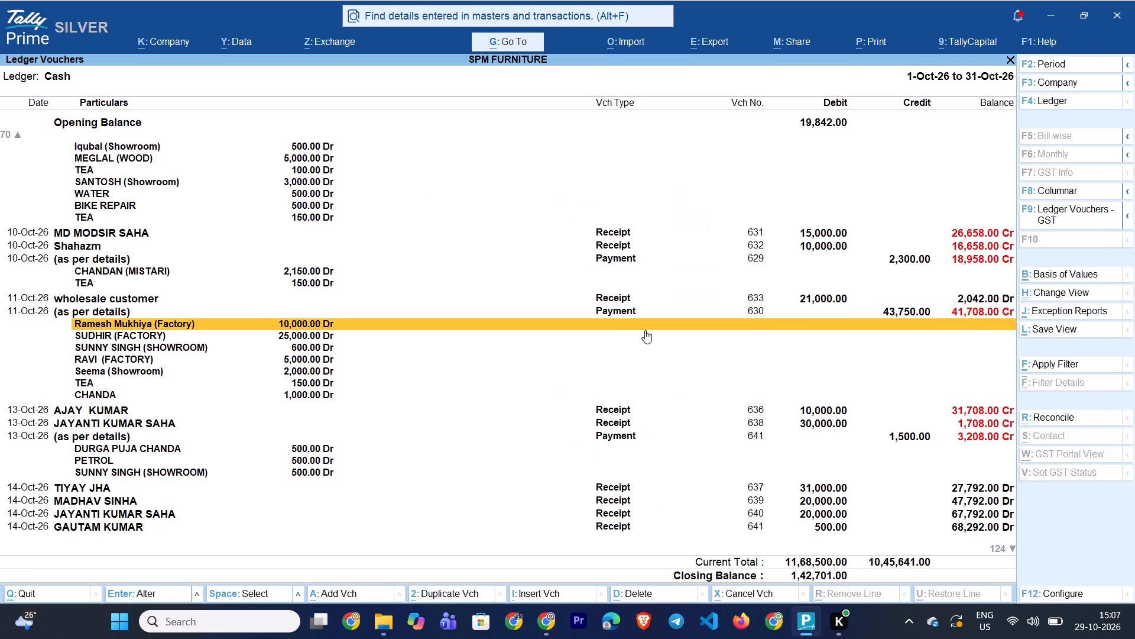
key(Down)
key(Down)
key(Down)
key(Down)
key(Down)
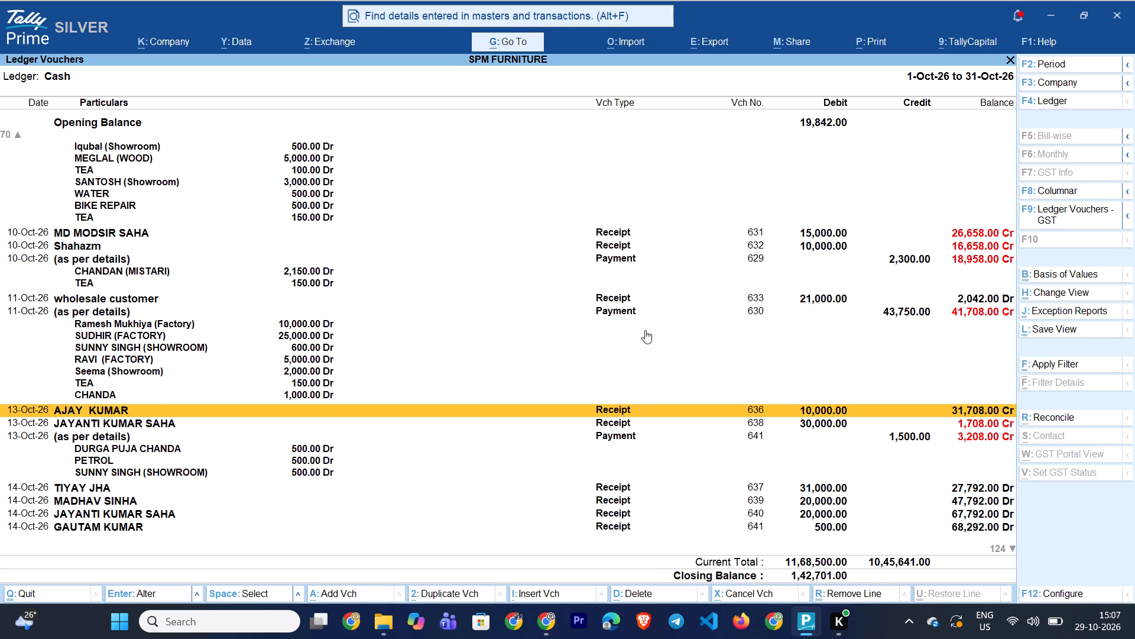
key(Down)
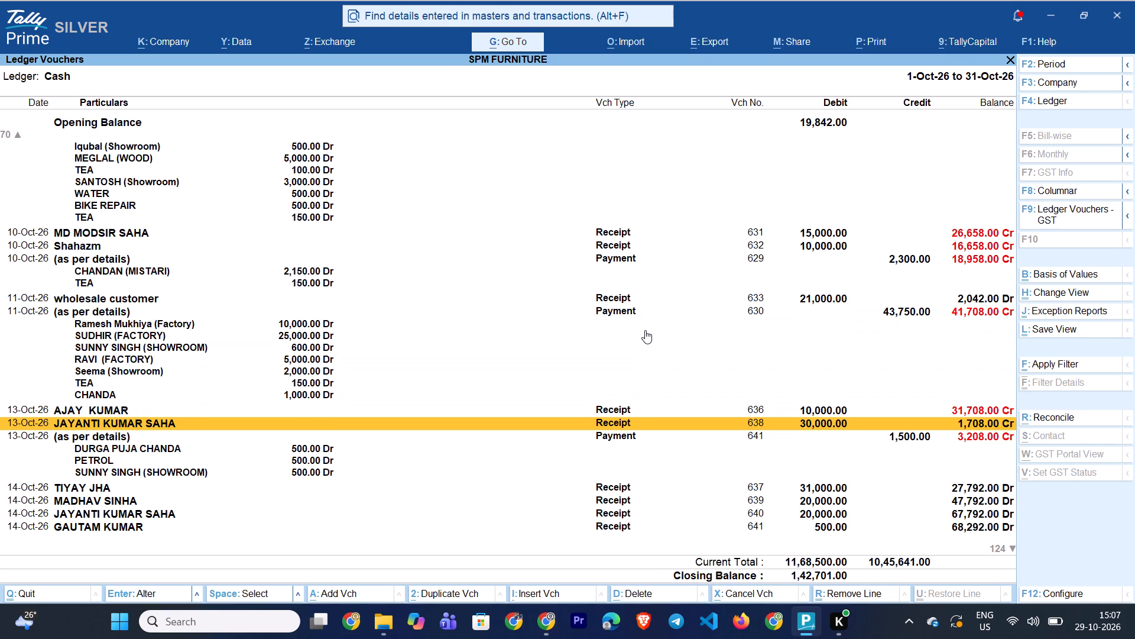
key(Down)
key(Down)
key(Down)
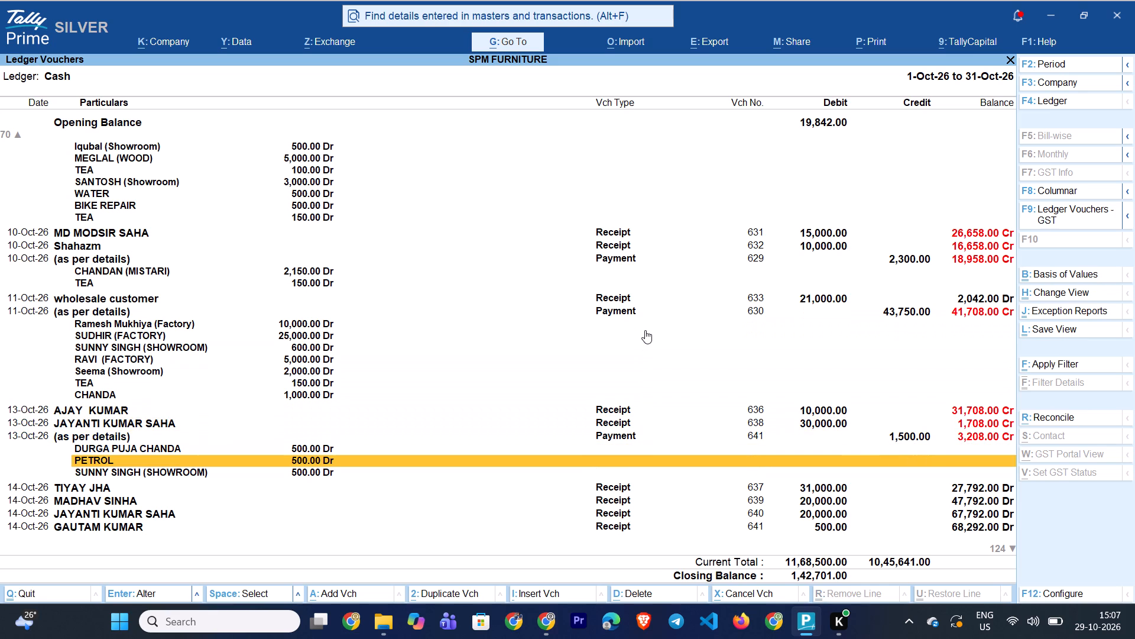
key(Down)
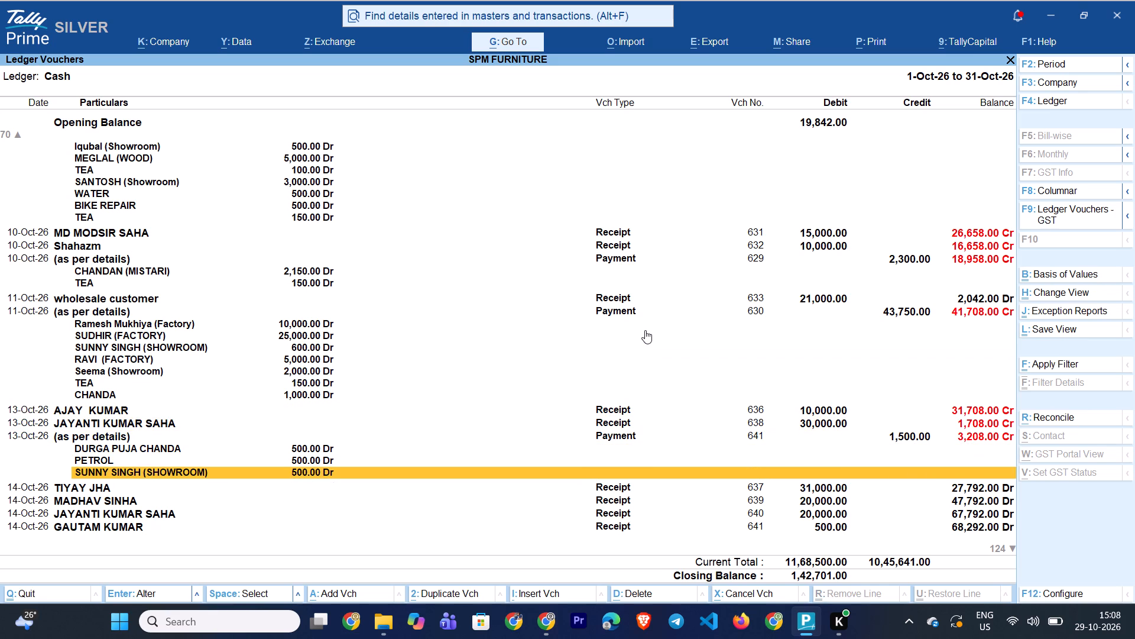
key(Up)
key(Up)
key(Up)
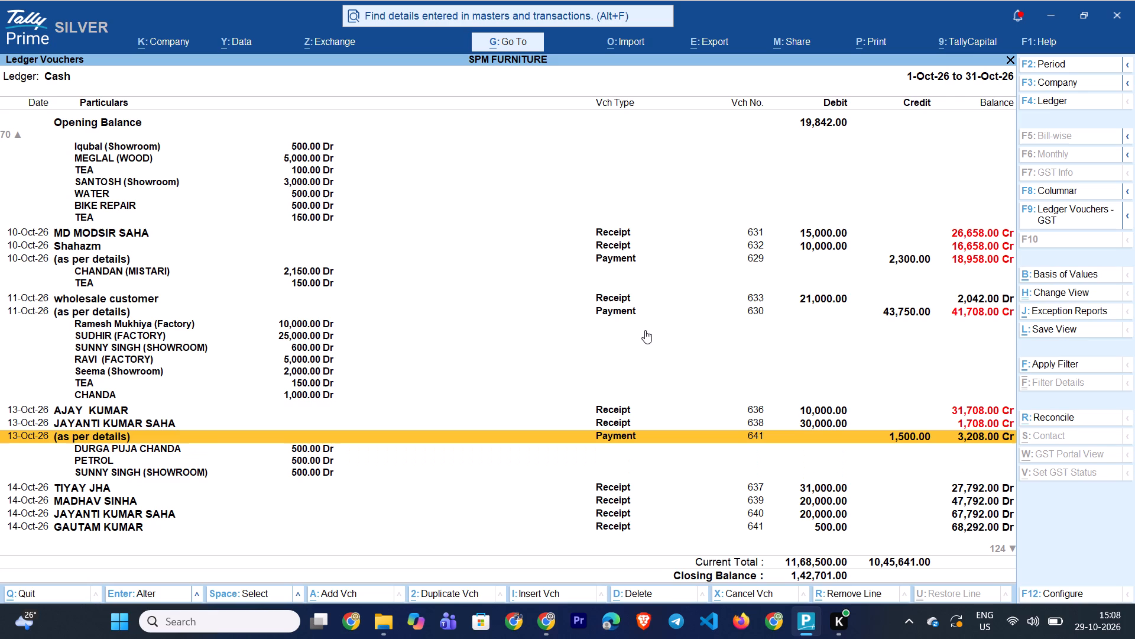
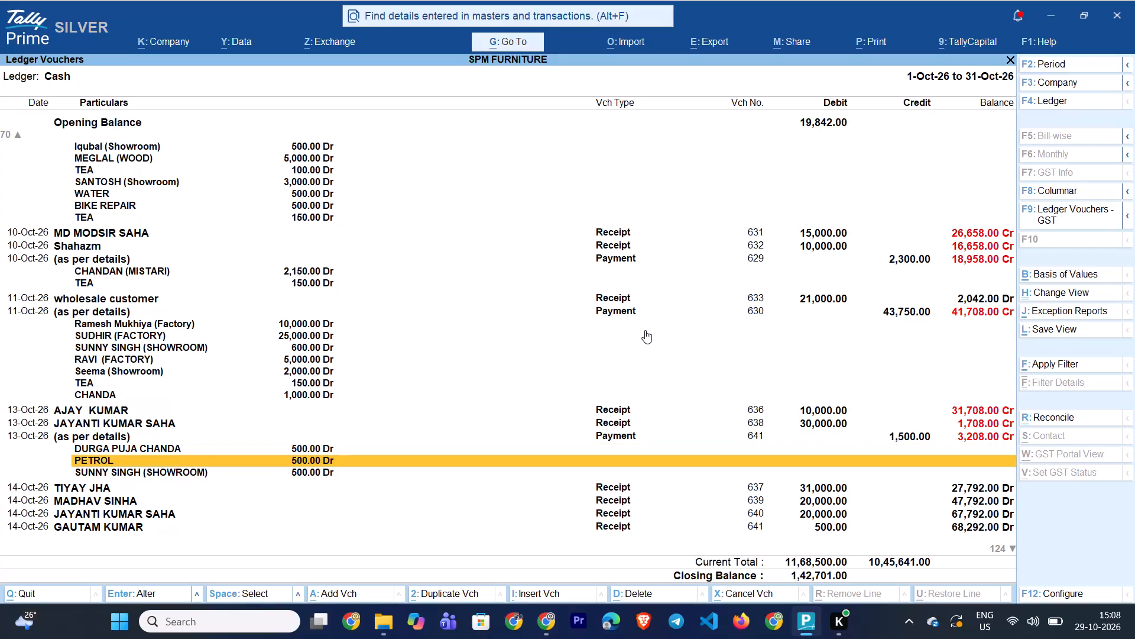
Examine the running cash balance against the 14 October receipts, payment 642 and the 15 October vouchers.
key(Down)
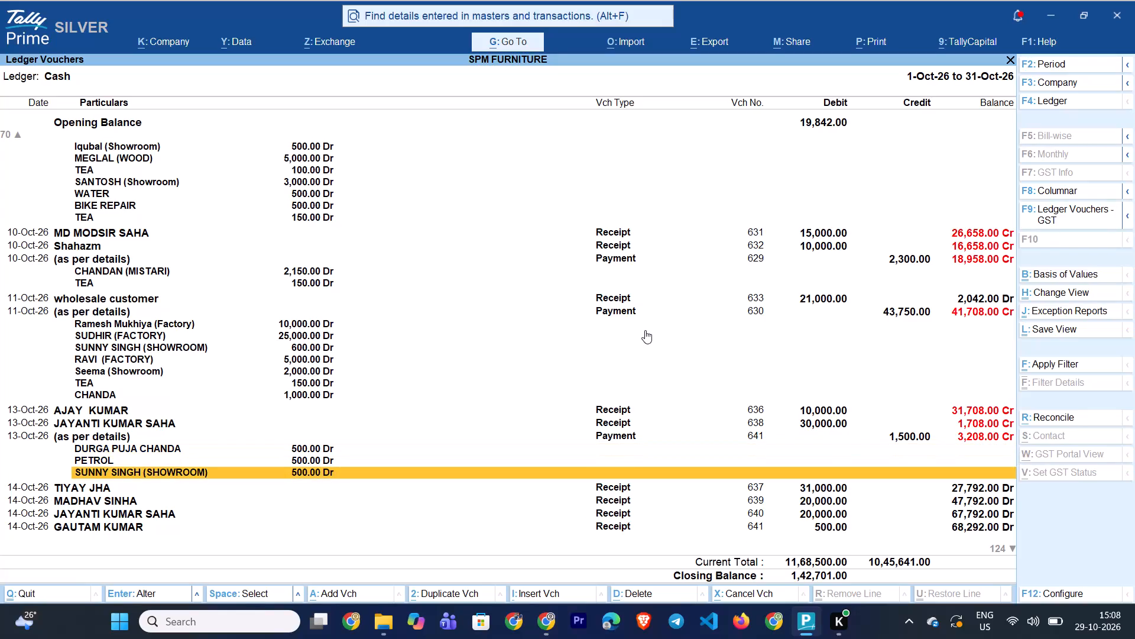
key(Down)
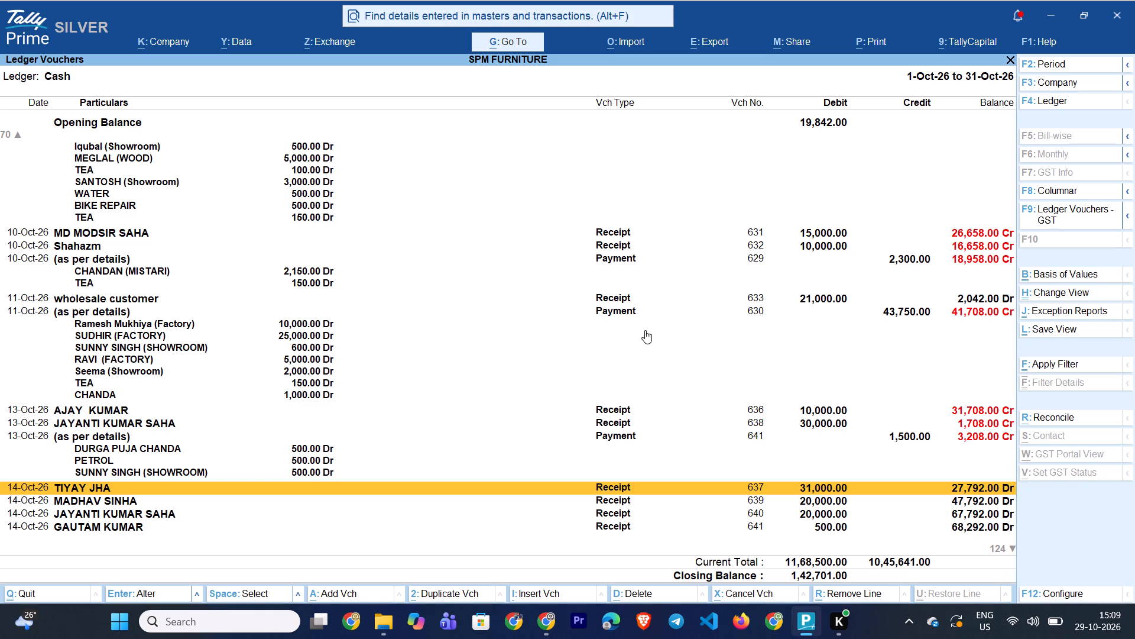
key(Down)
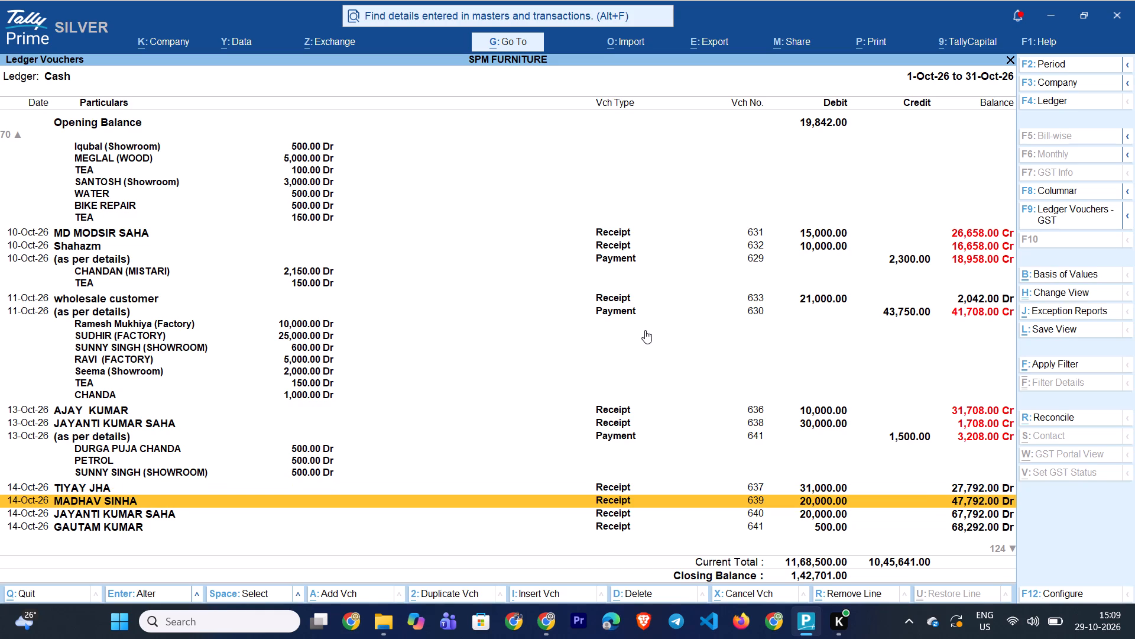
key(Down)
key(Down)
key(Down)
key(Down)
key(Down)
key(Down)
key(Down)
key(Down)
key(Down)
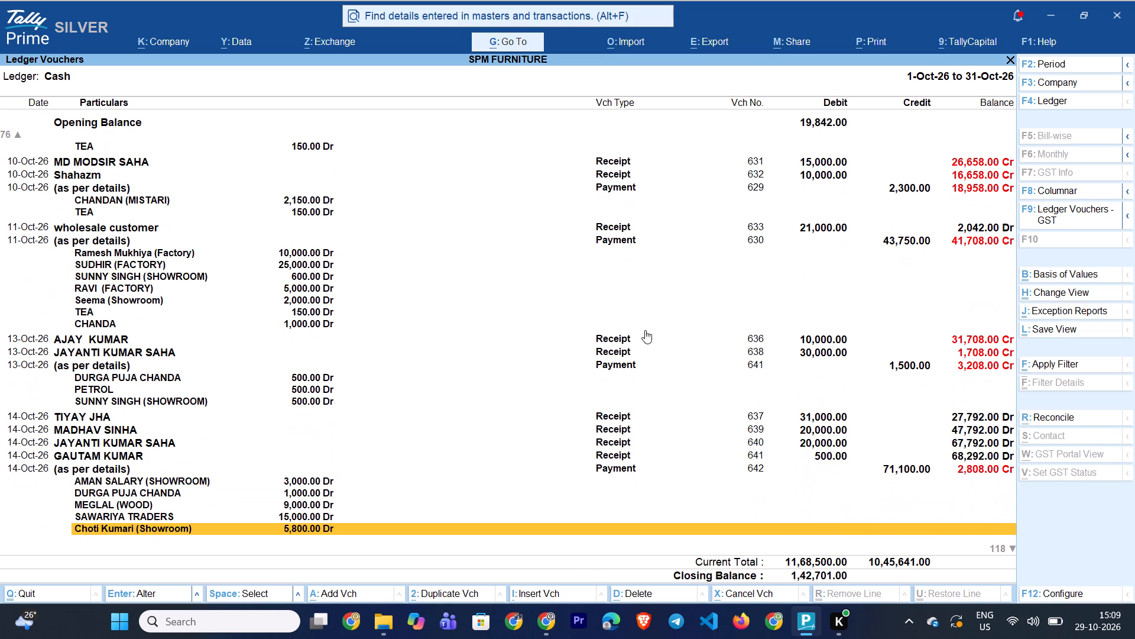
key(Up)
key(Up)
key(Down)
key(Down)
key(Down)
key(Down)
key(Down)
key(Down)
key(Down)
key(Down)
key(Down)
key(Down)
key(Down)
key(Down)
key(Down)
key(Down)
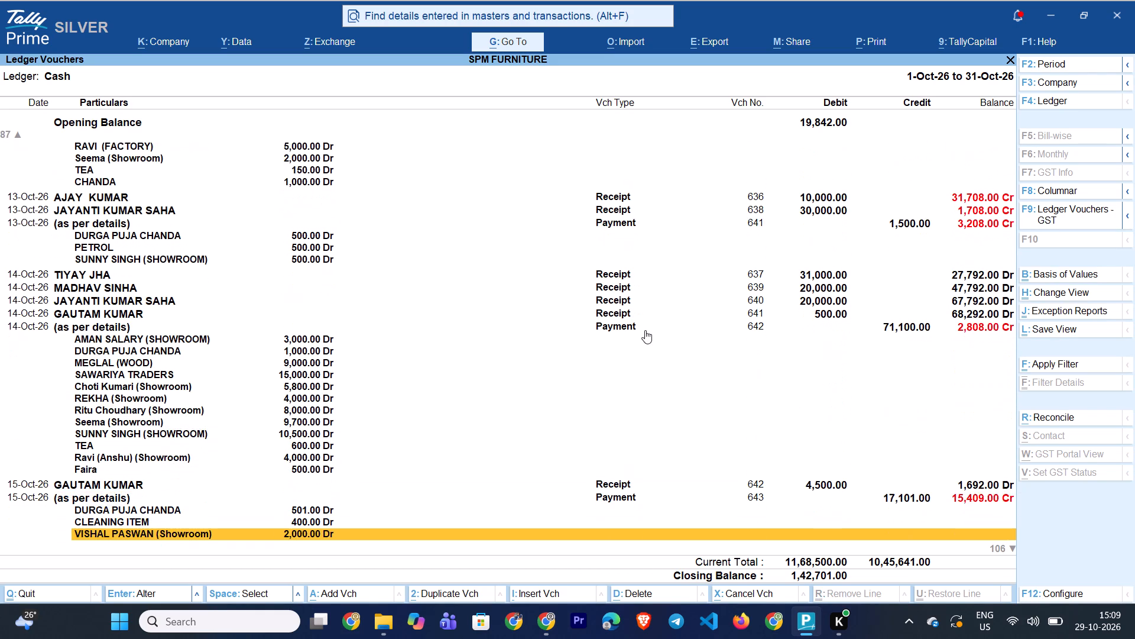
Select every detail line under the 14 October payment 642, from the Aman salary line down to Faira.
key(Up)
key(Up)
key(Up)
key(Up)
key(Up)
key(Up)
key(Up)
key(Up)
key(Up)
key(Up)
key(Up)
key(Up)
key(Up)
key(Up)
key(Up)
key(Up)
key(Down)
key(Up)
key(Up)
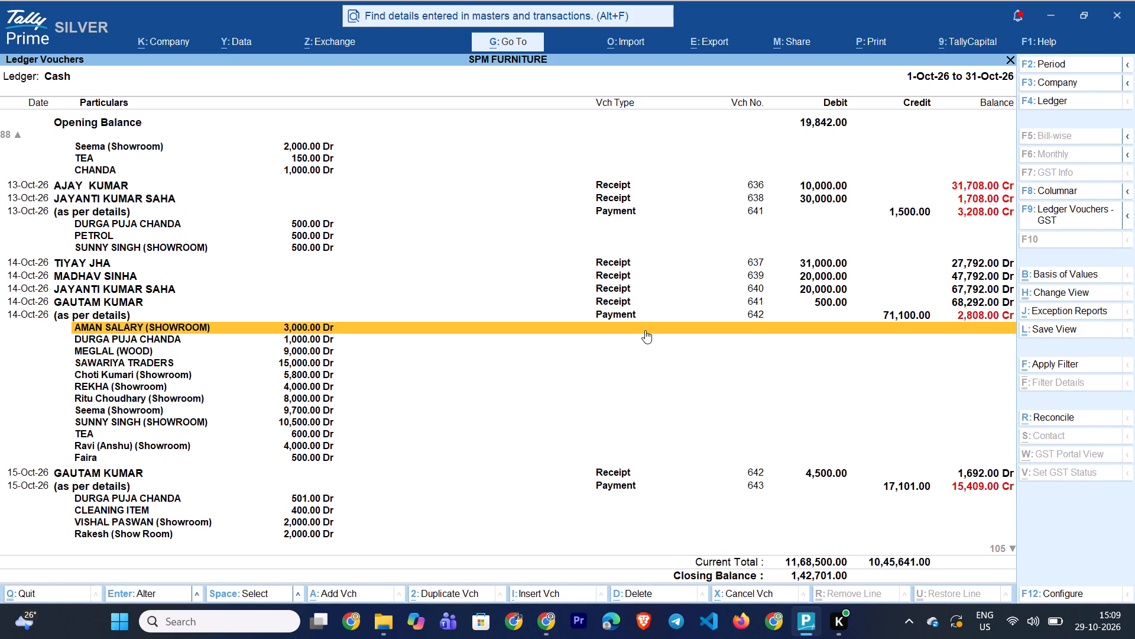
key(Down)
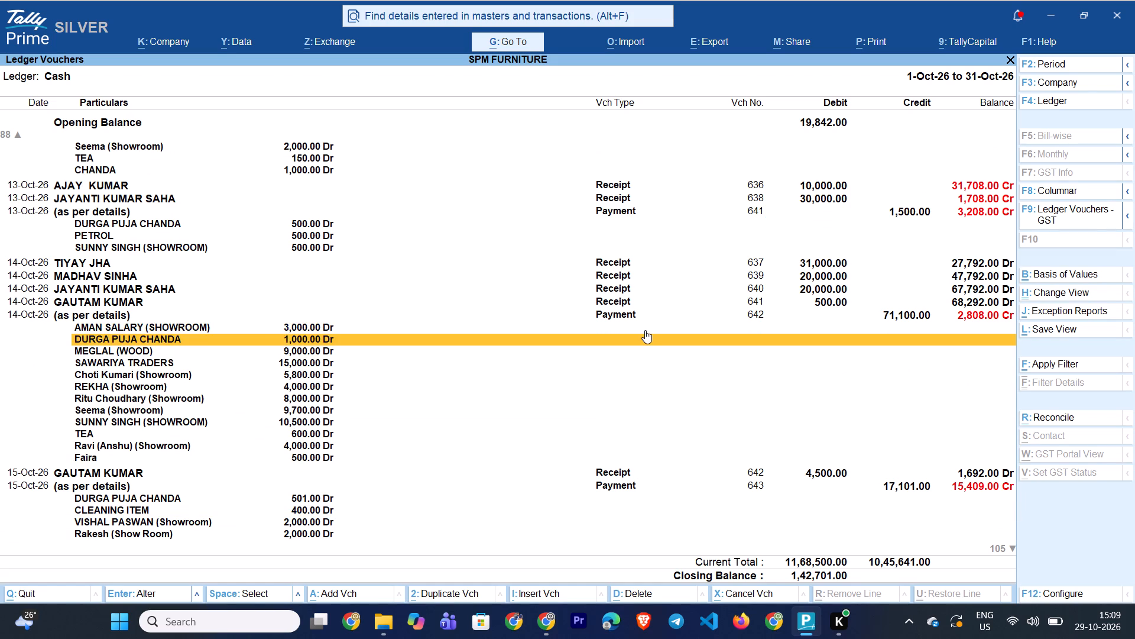
key(Down)
key(space)
key(Up)
key(Up)
key(space)
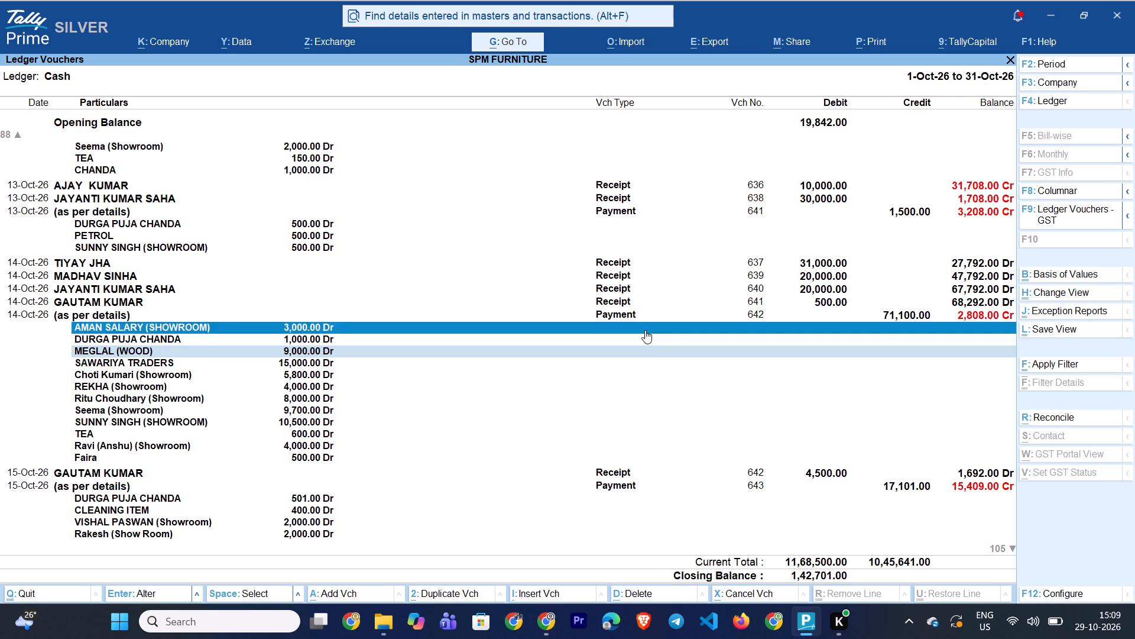
key(Down)
key(space)
key(Down)
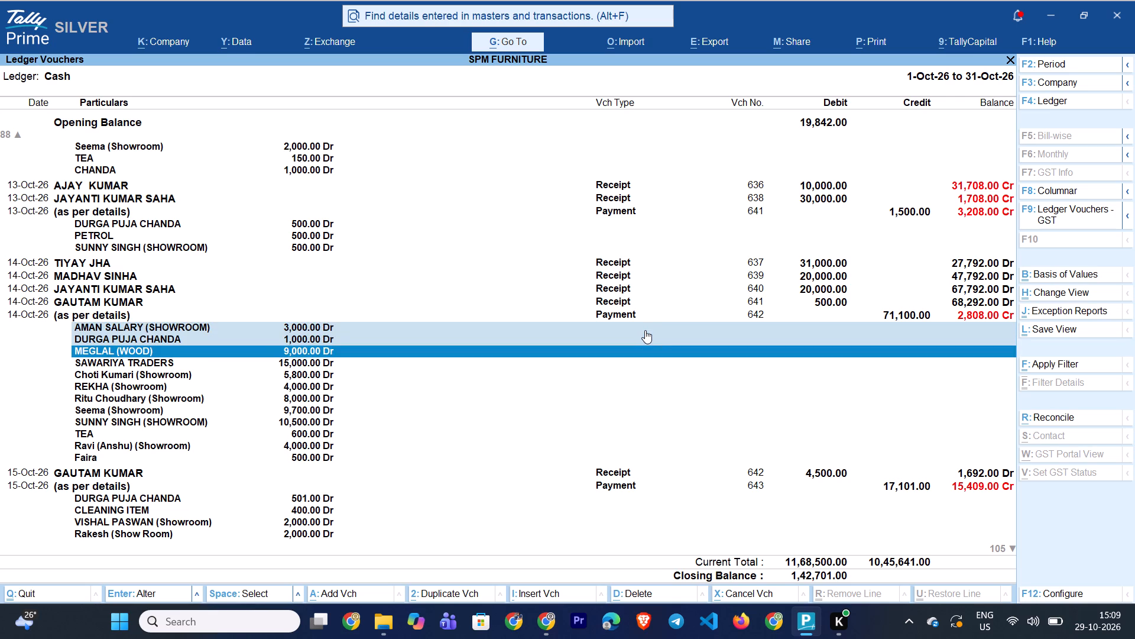
key(Down)
key(Down)
key(Up)
key(space)
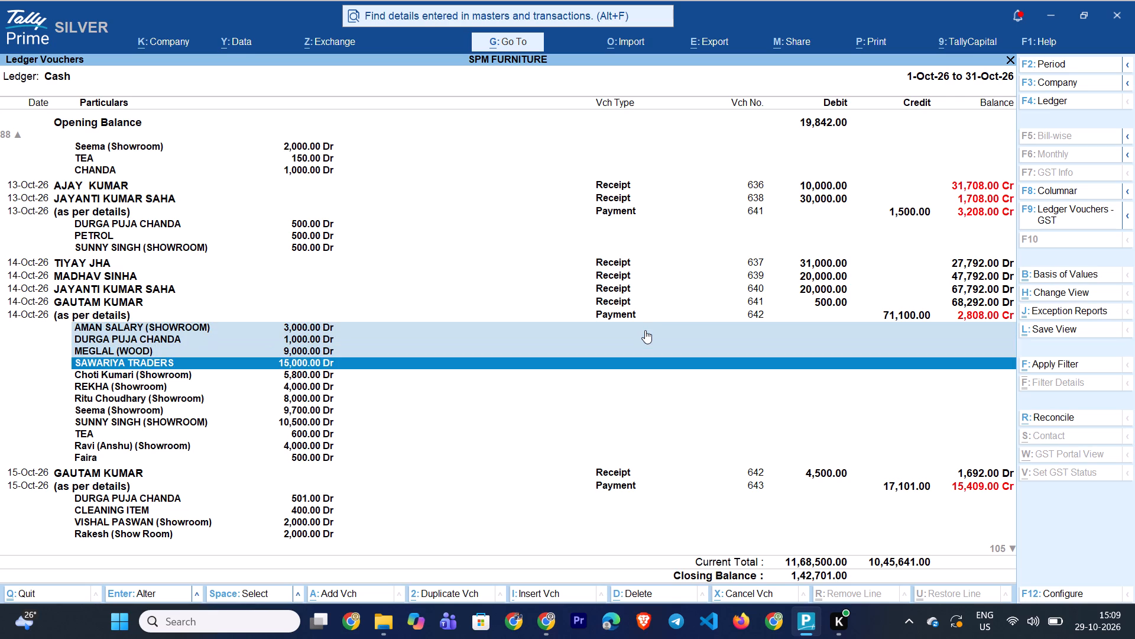
key(Down)
key(space)
key(Down)
key(space)
key(Down)
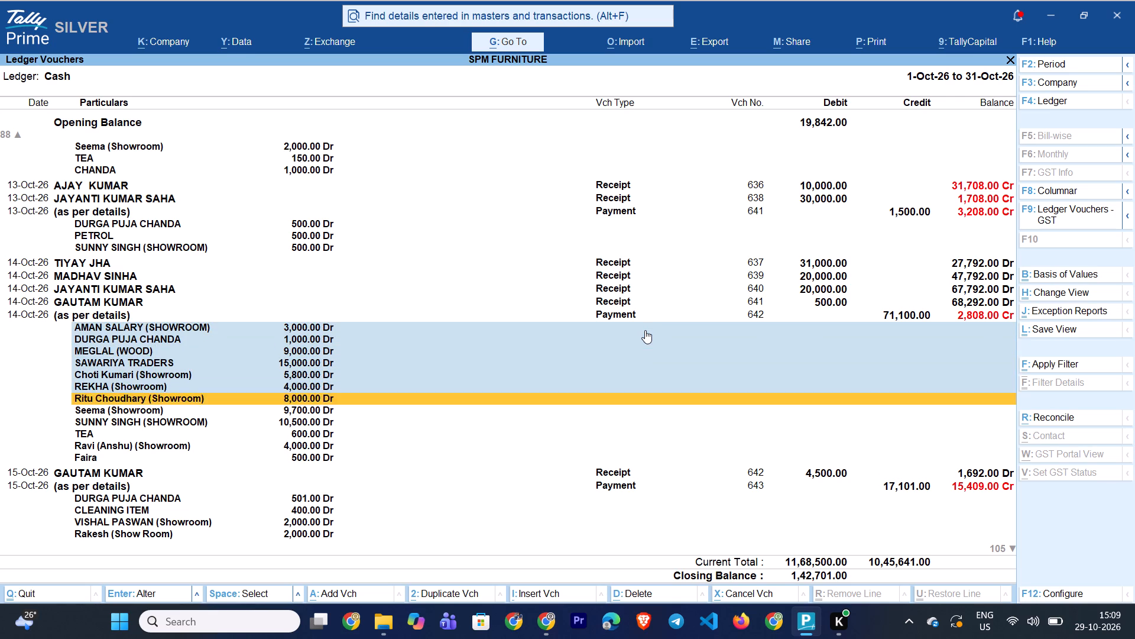
key(space)
key(Down)
key(space)
key(Down)
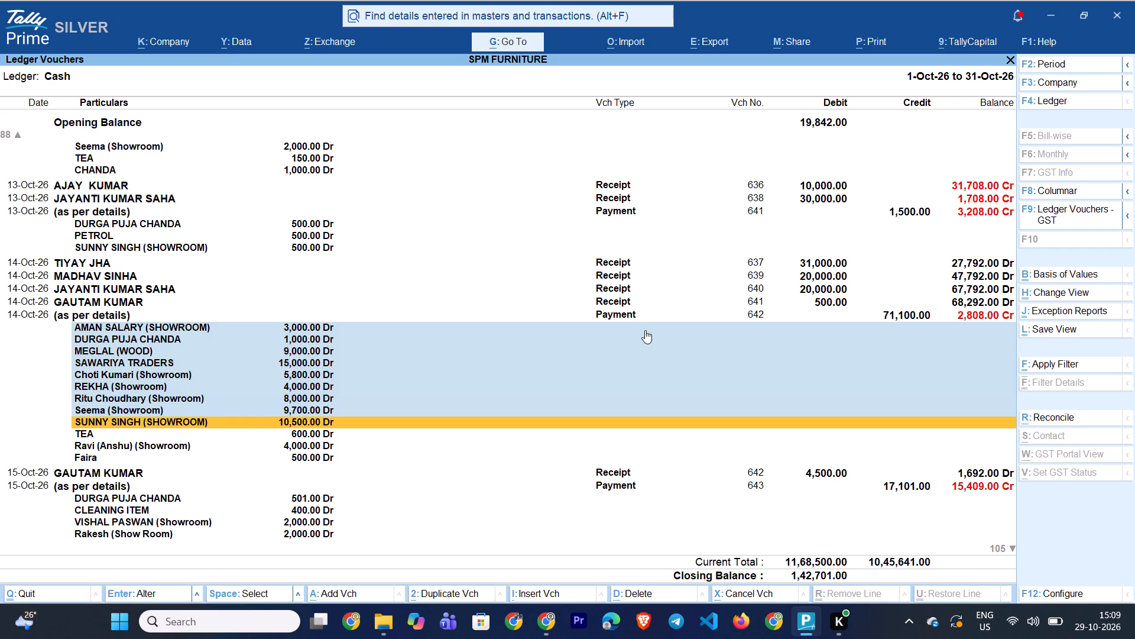
key(space)
key(Down)
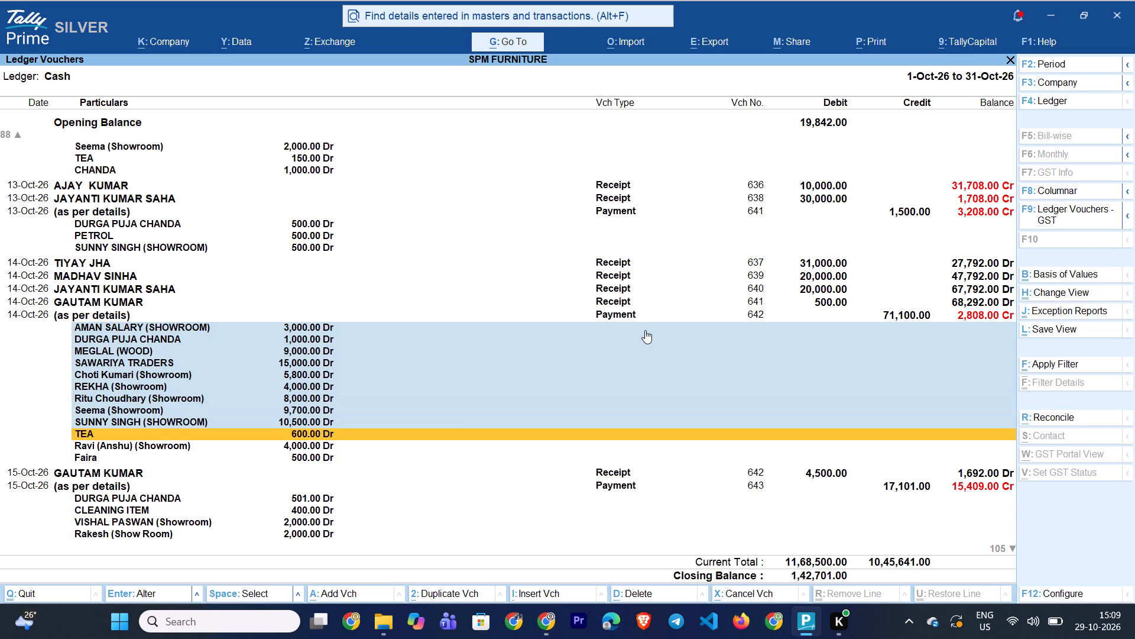
key(space)
key(Down)
key(space)
key(Down)
key(space)
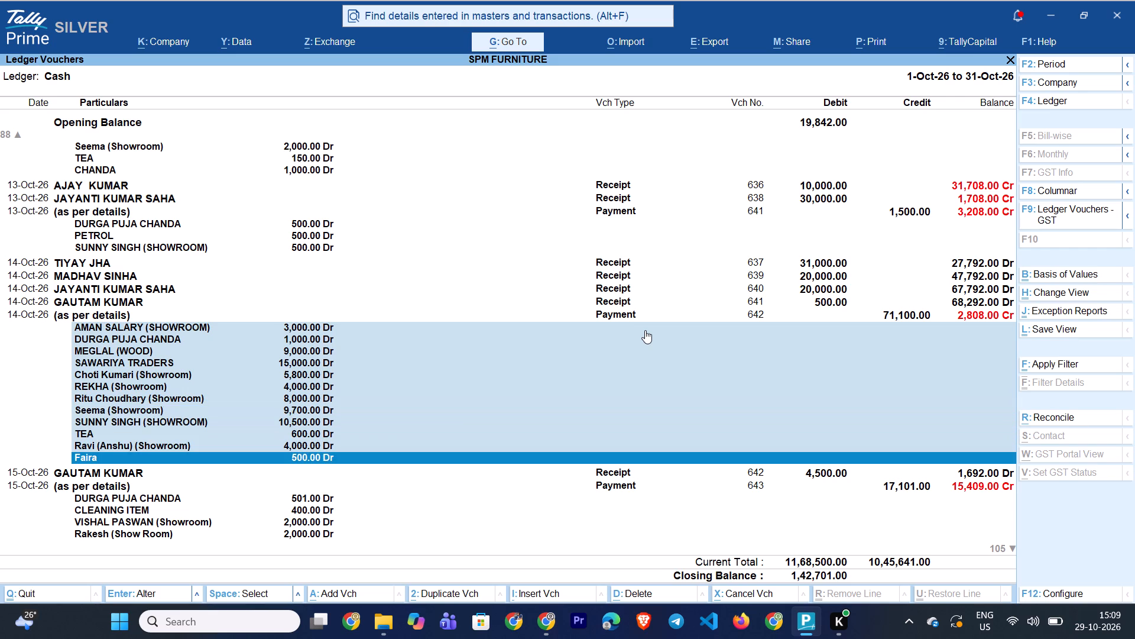
Review the selected detail lines of the 14 October payment 642 against its credit amount and running balance.
key(Up)
key(Up)
key(Up)
key(Up)
key(Up)
key(Up)
key(Up)
key(Up)
key(Up)
key(Up)
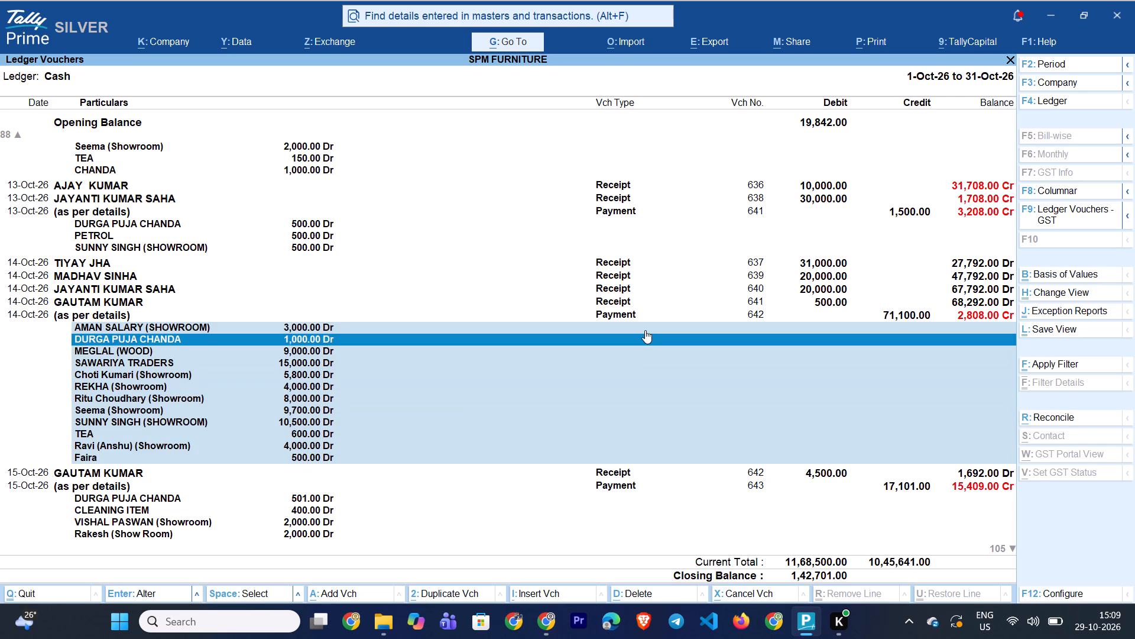
key(Up)
key(Up)
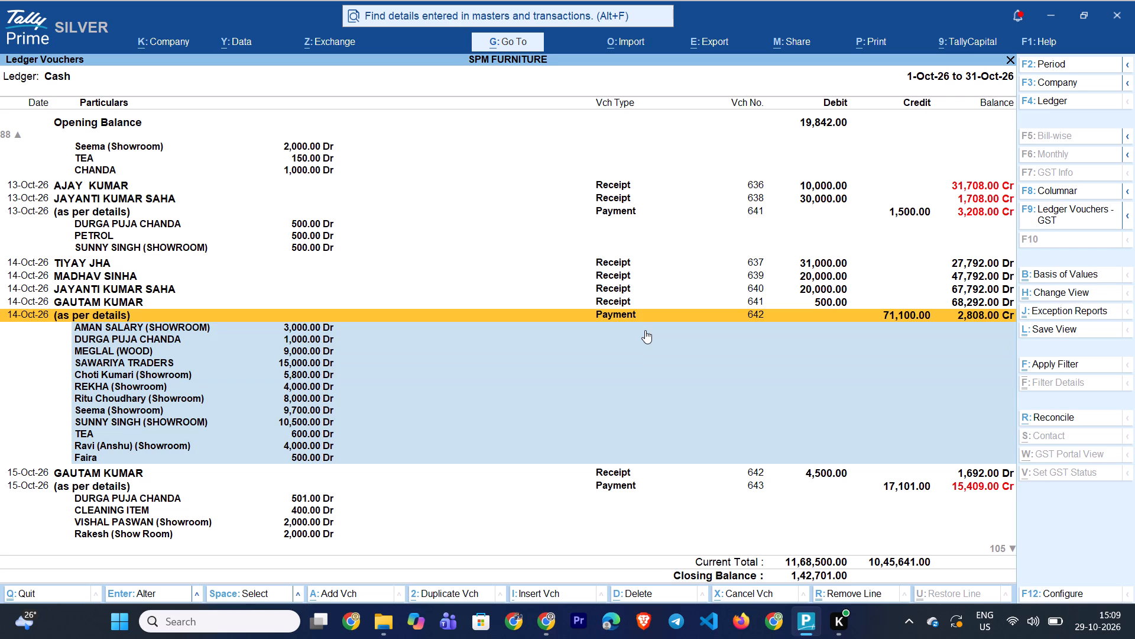
Select the 15 October receipt 642 in the Cash ledger vouchers.
key(Down)
key(Down)
key(Down)
key(Down)
key(Down)
key(Down)
key(Down)
key(Down)
key(Down)
key(Down)
key(Down)
key(Down)
key(Down)
key(Down)
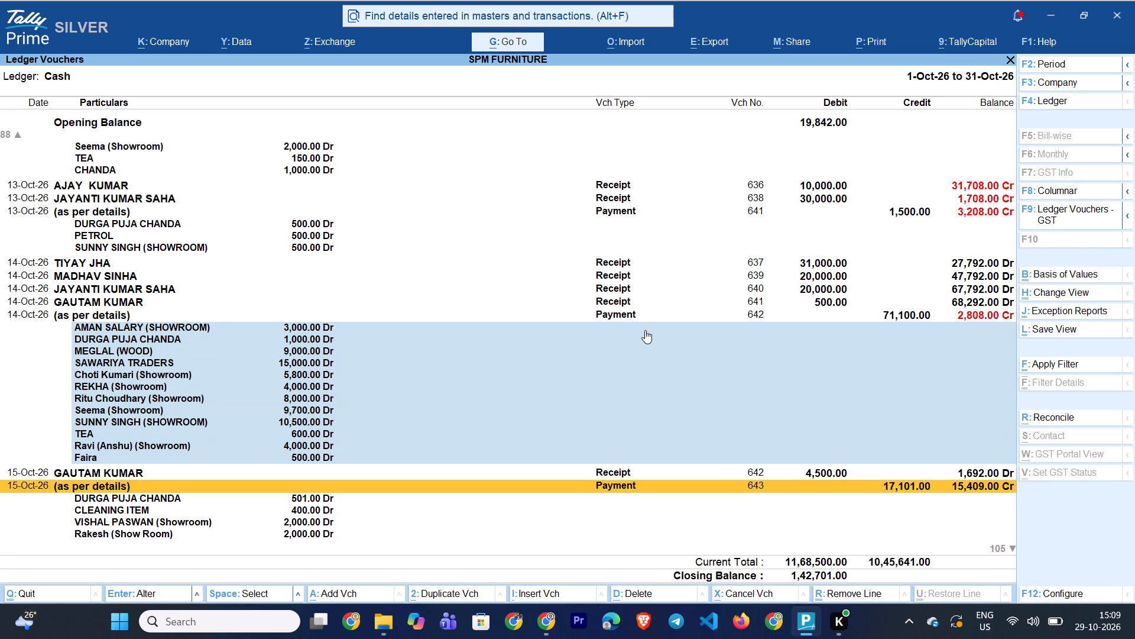
key(Up)
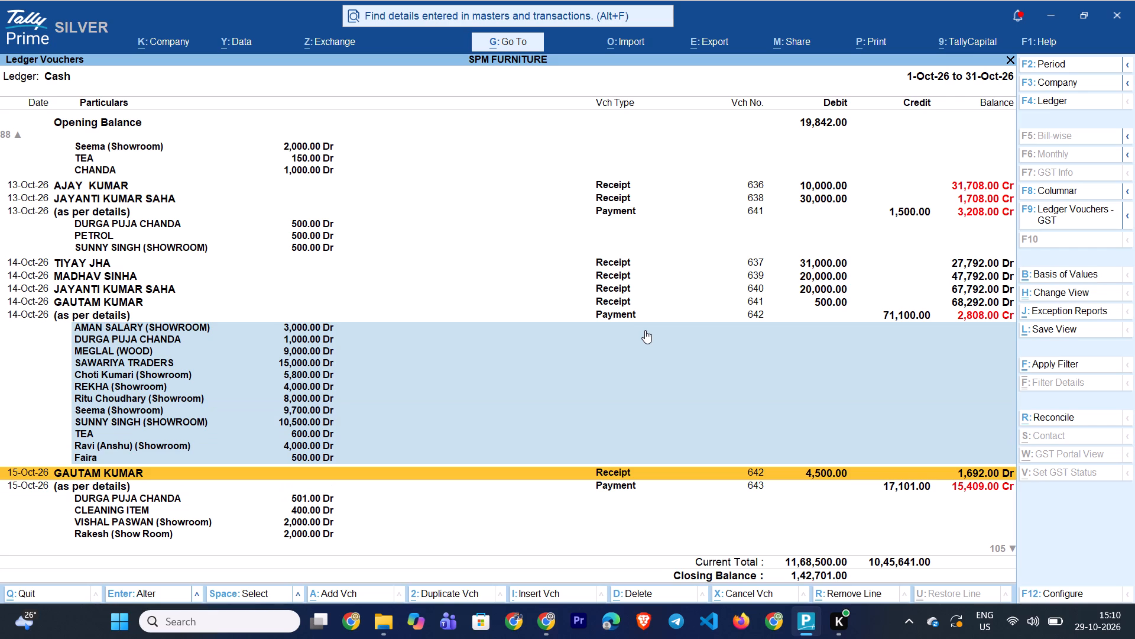
key(space)
Select every detail line under the 15 October payment 643, from Durga Puja Chanda down to Gas.
key(Down)
key(Down)
key(Down)
key(Down)
key(Down)
key(Down)
key(Down)
key(Down)
key(Down)
key(Down)
key(Down)
key(Down)
key(Down)
key(Down)
key(Down)
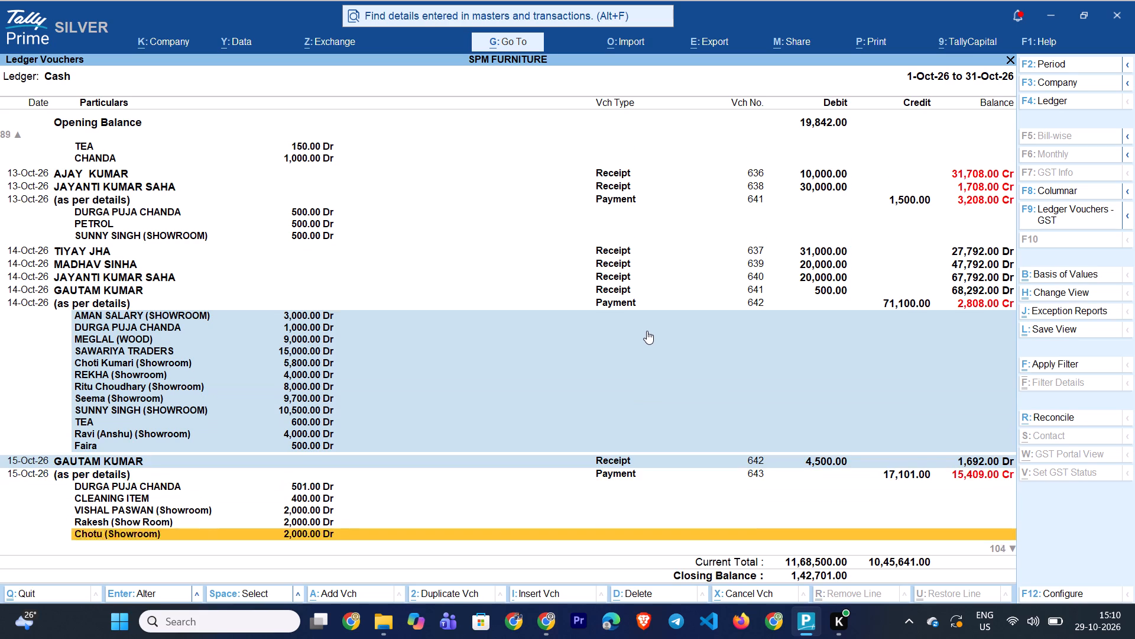
key(Up)
key(Up)
key(Up)
key(Up)
key(Up)
key(Up)
key(Up)
key(Up)
key(Up)
key(Up)
key(Up)
key(Up)
key(Up)
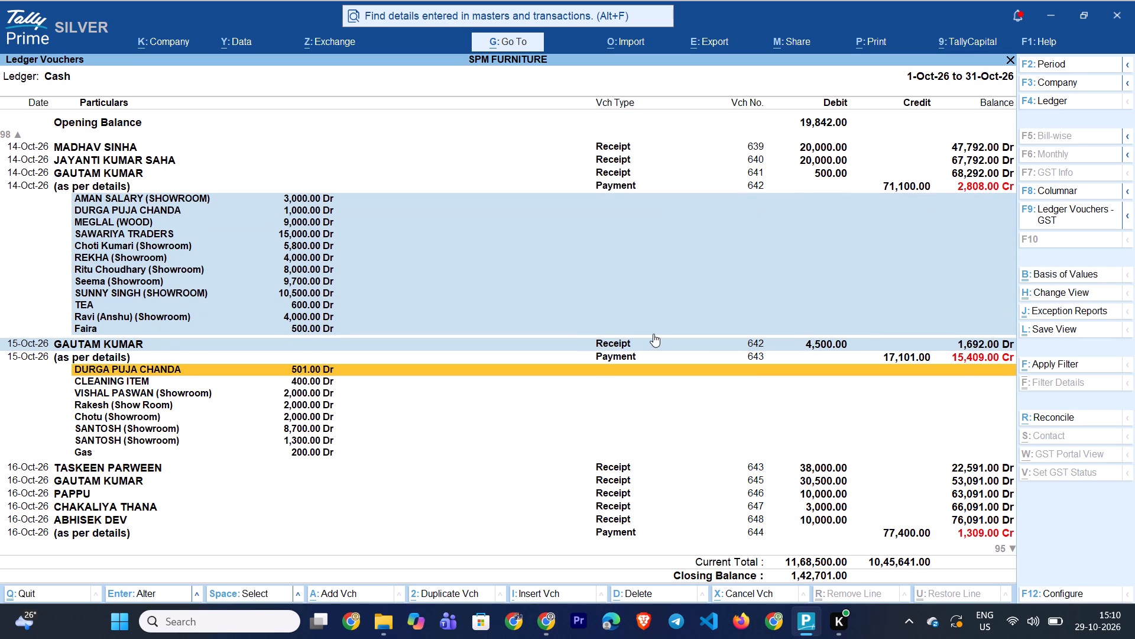
key(space)
key(Down)
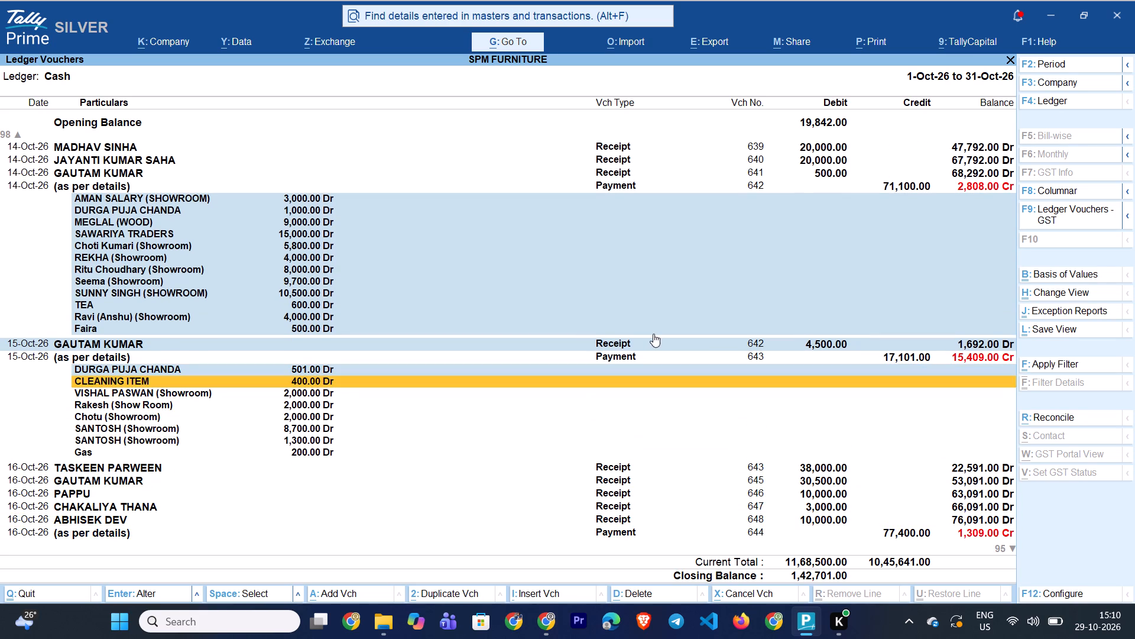
key(space)
key(Down)
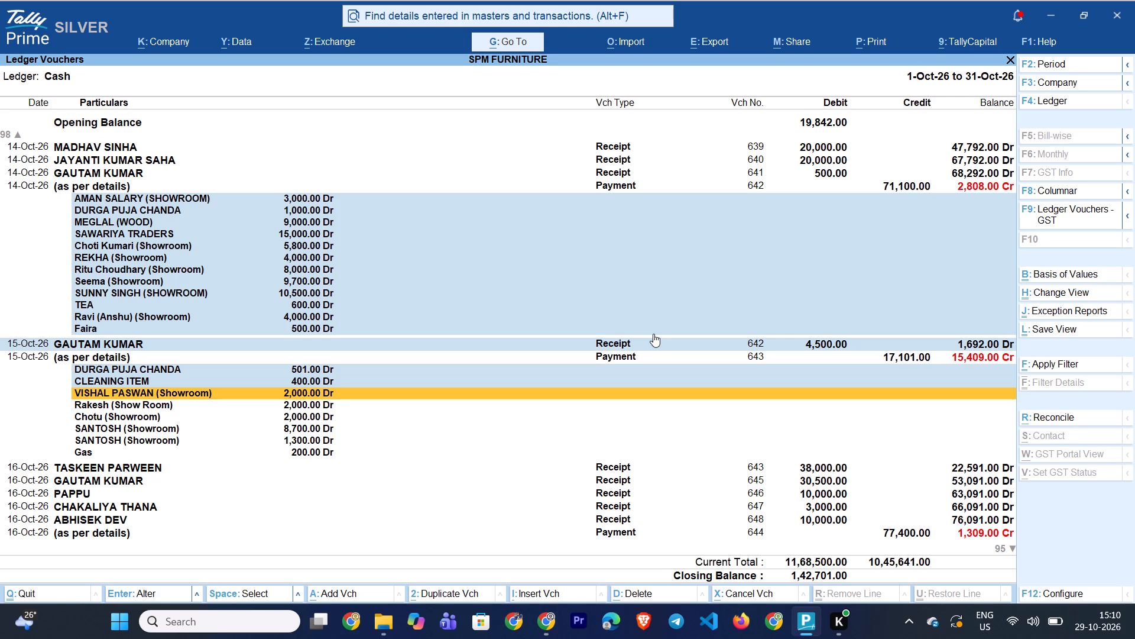
key(space)
key(Down)
key(space)
key(Down)
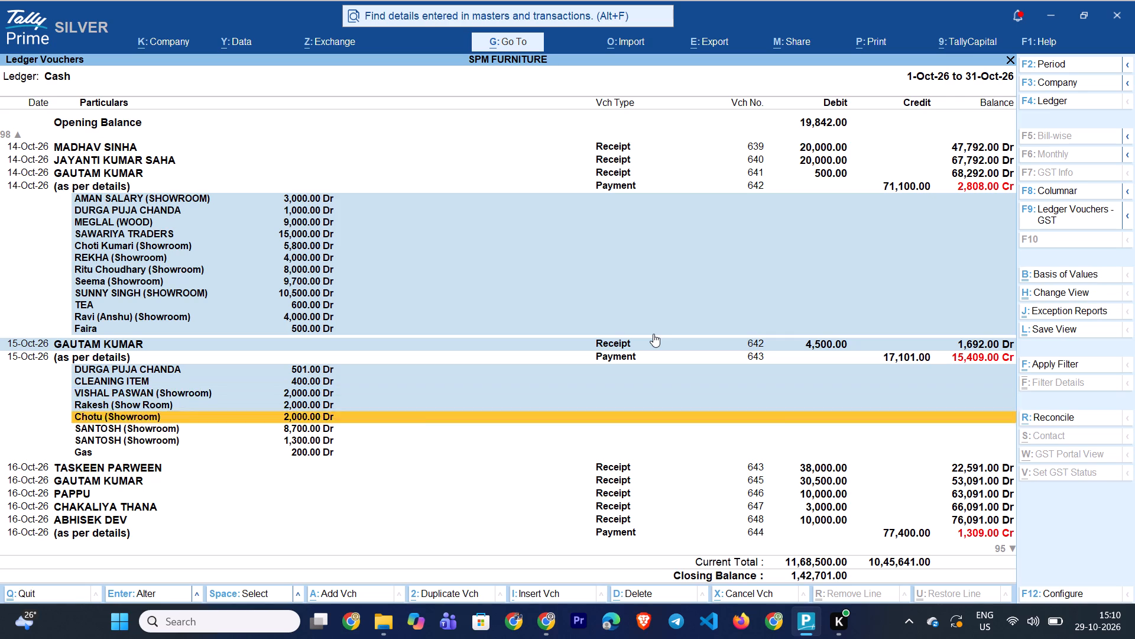
key(space)
key(Down)
key(space)
key(Down)
key(space)
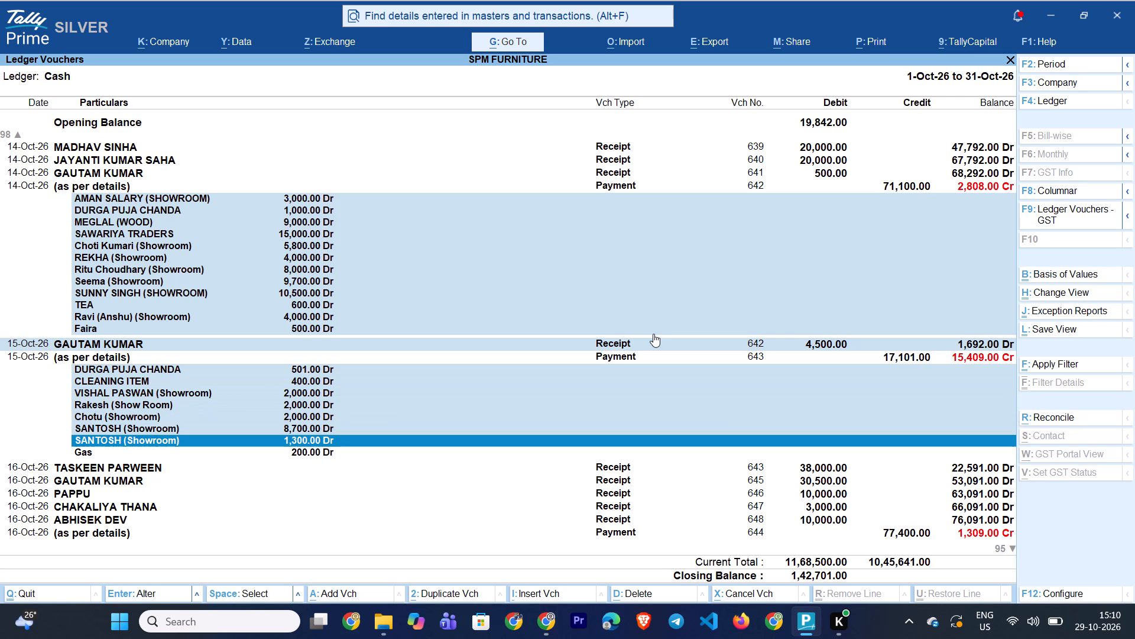
key(Down)
key(space)
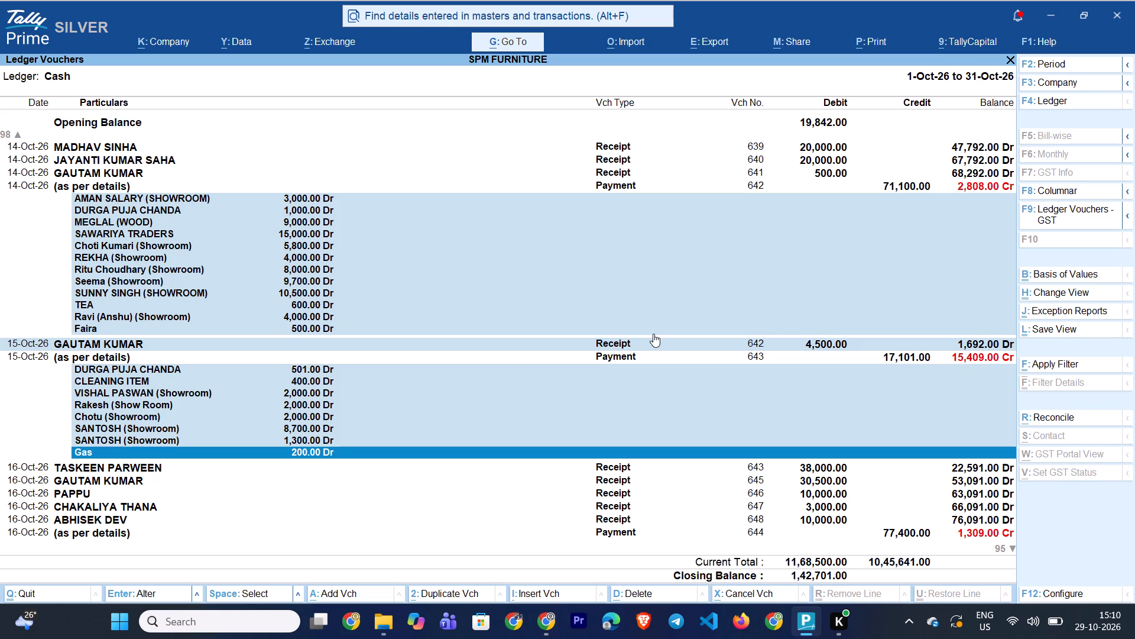
Review the selected lines of the 15 October payment 643 and receipt 642 against the running cash balance.
key(Up)
key(Up)
key(Up)
key(Up)
key(Up)
key(Up)
key(Up)
key(Up)
key(Up)
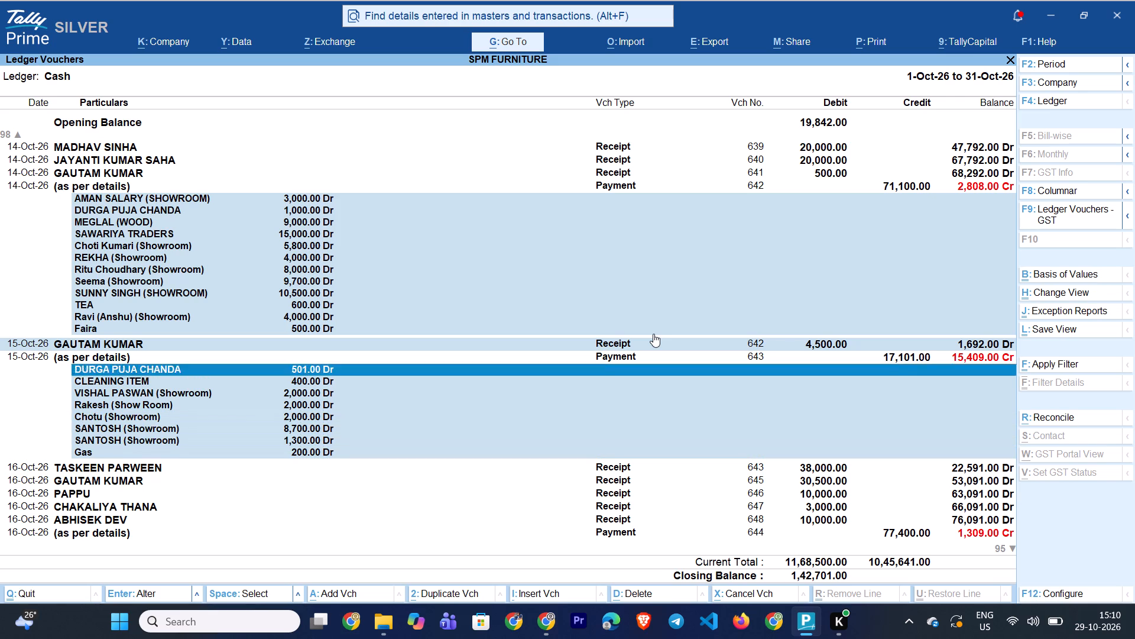
key(Down)
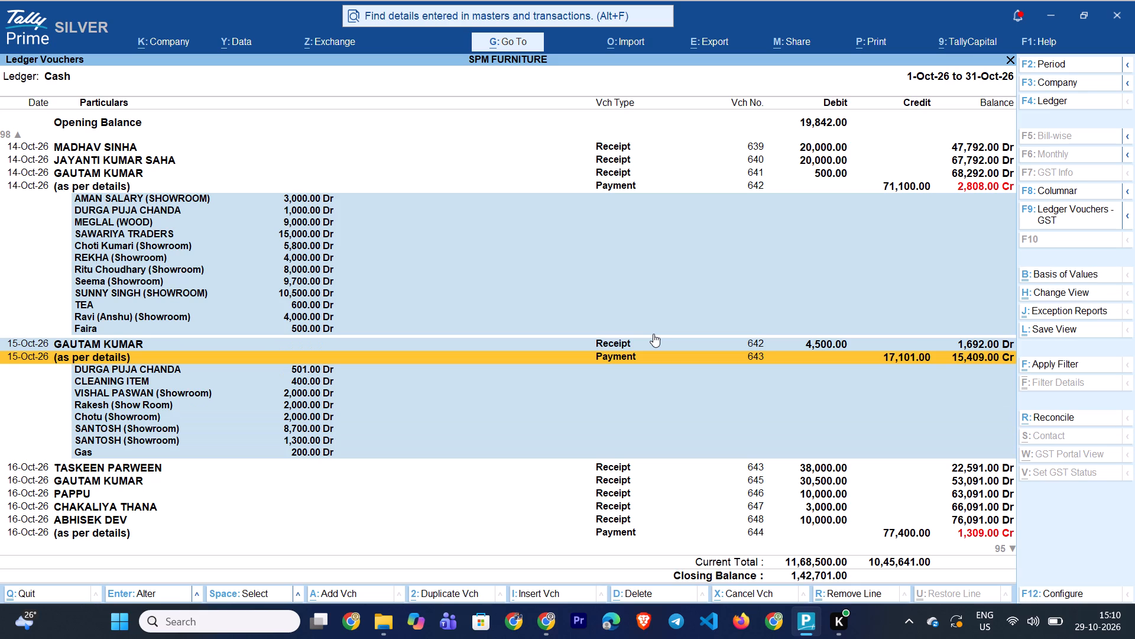
key(Up)
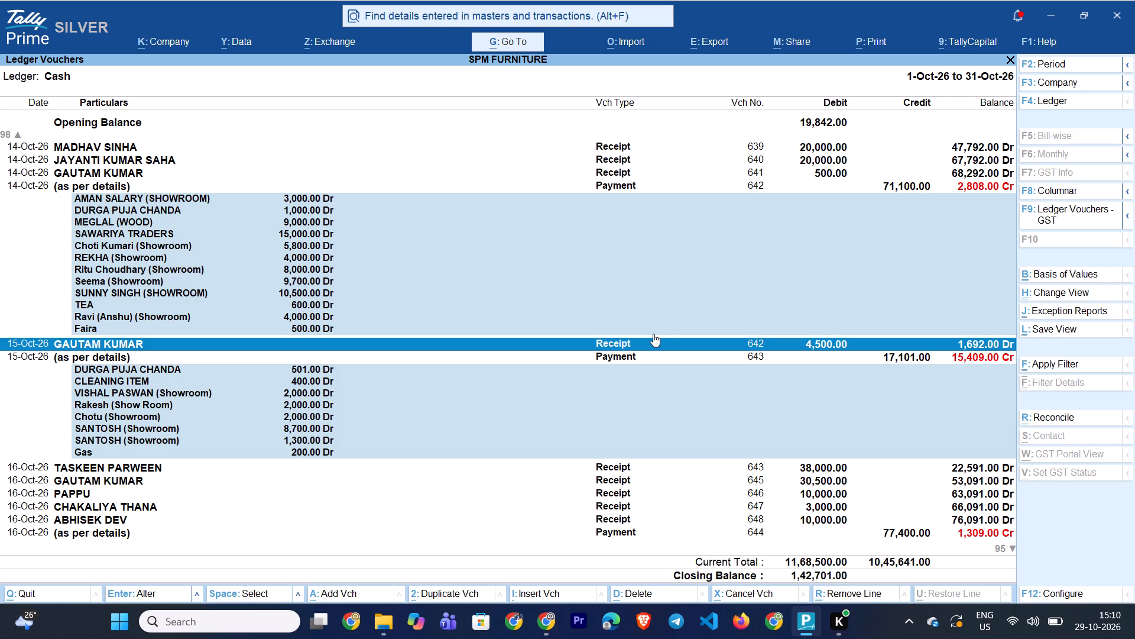
Select the 16 October receipts 643 and 645 in the Cash ledger vouchers.
key(Down)
key(Down)
key(Down)
key(Down)
key(Down)
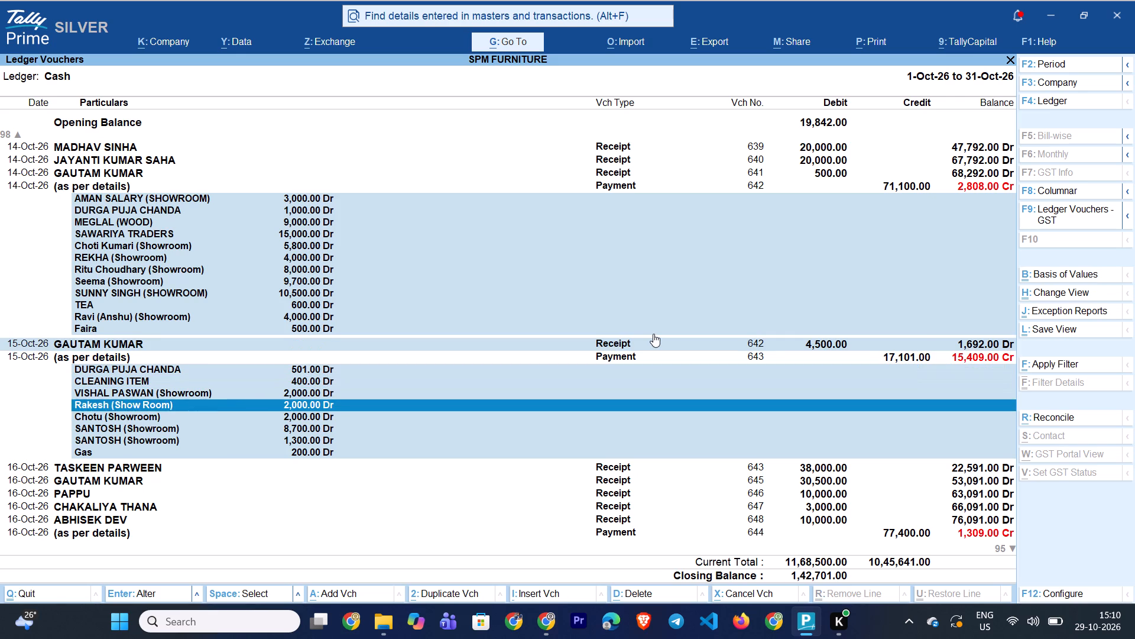
key(Down)
key(Down)
key(Down)
key(Down)
key(Down)
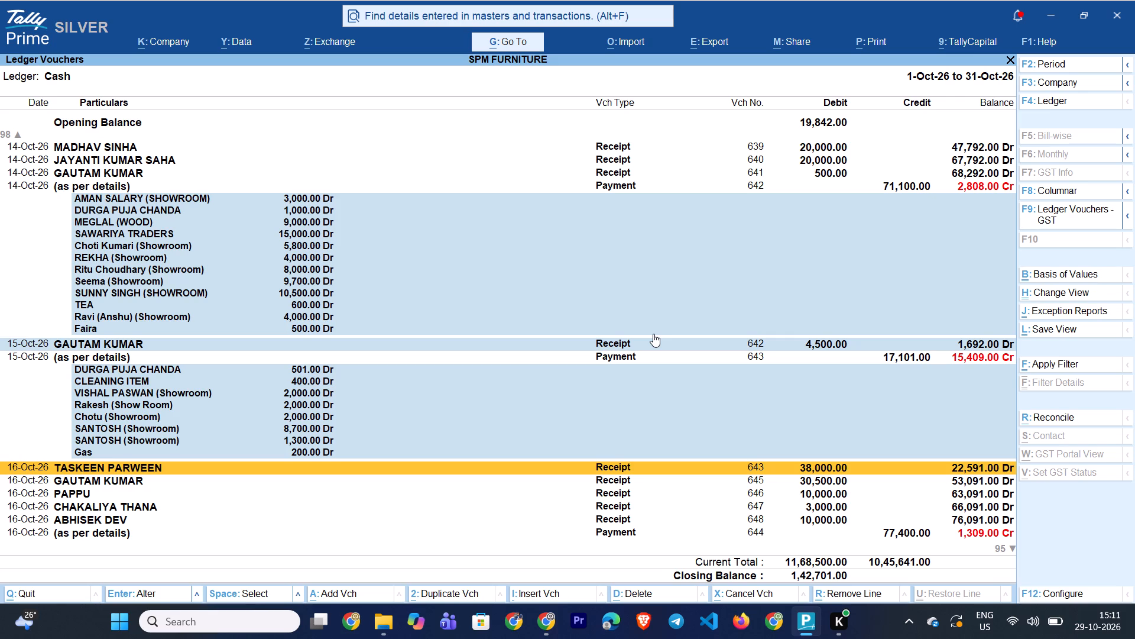
key(space)
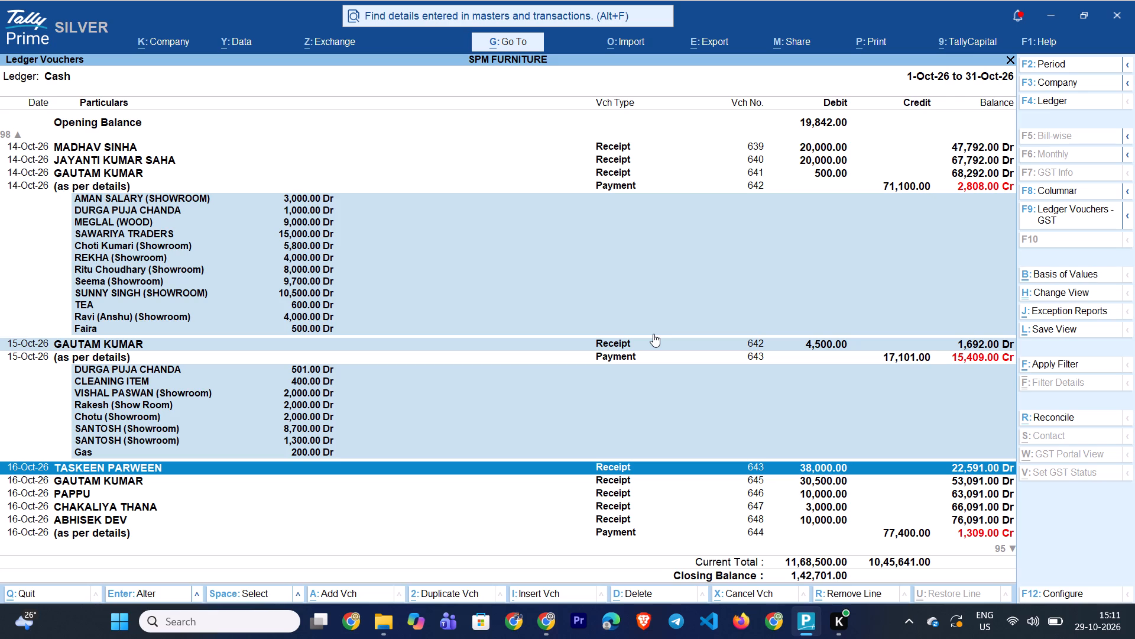
key(Down)
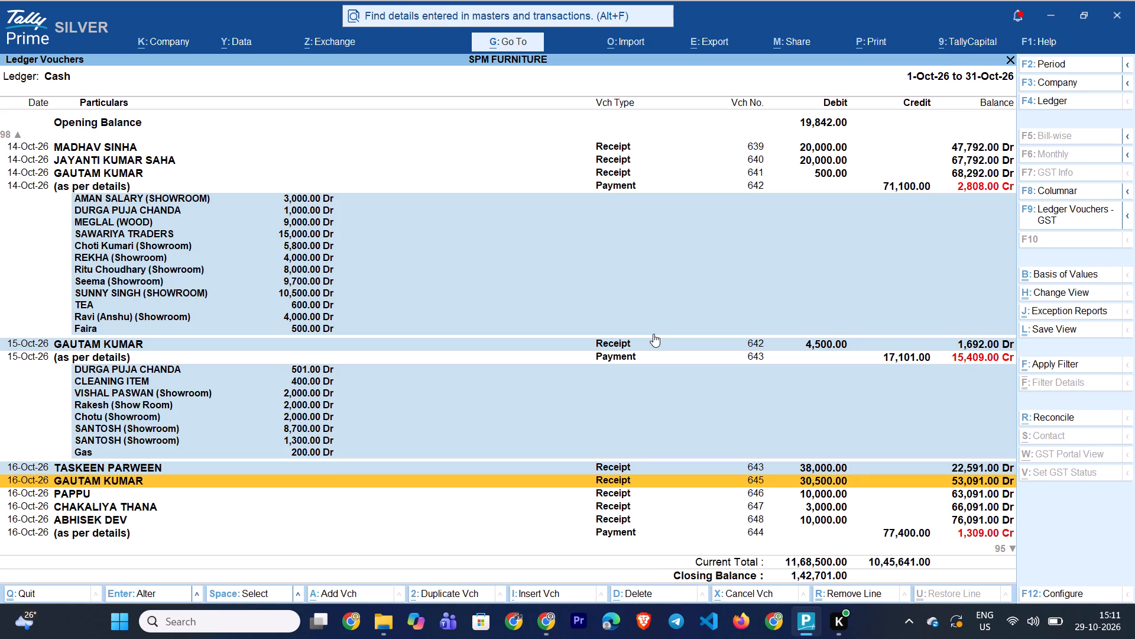
key(space)
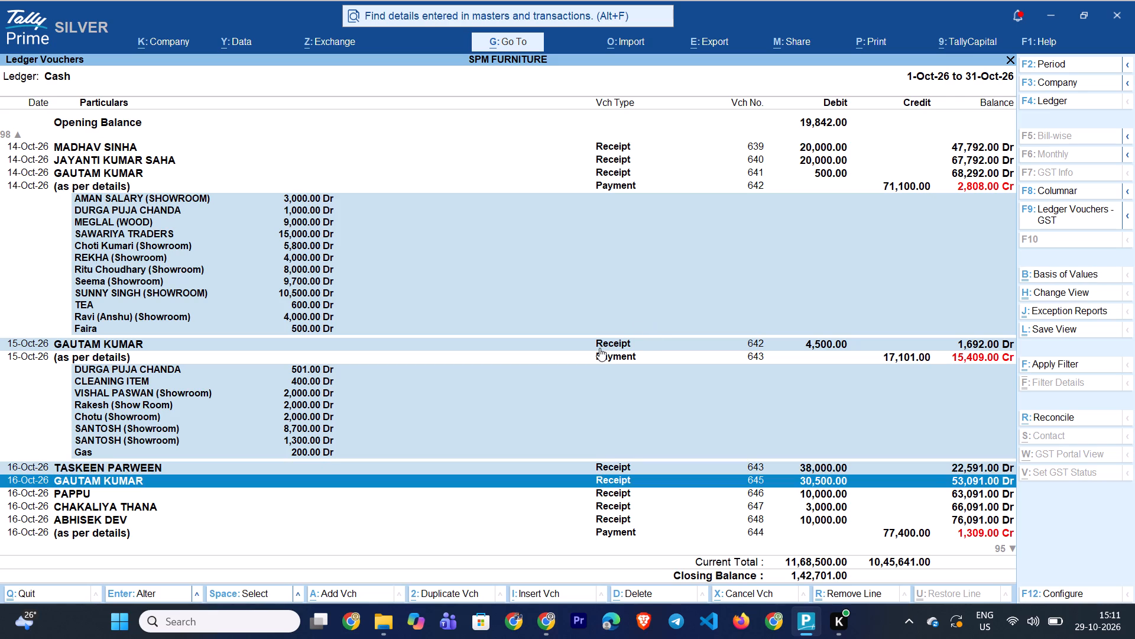
Select the remaining 16 October receipts 646, 647 and 648 in the Cash ledger vouchers.
key(Down)
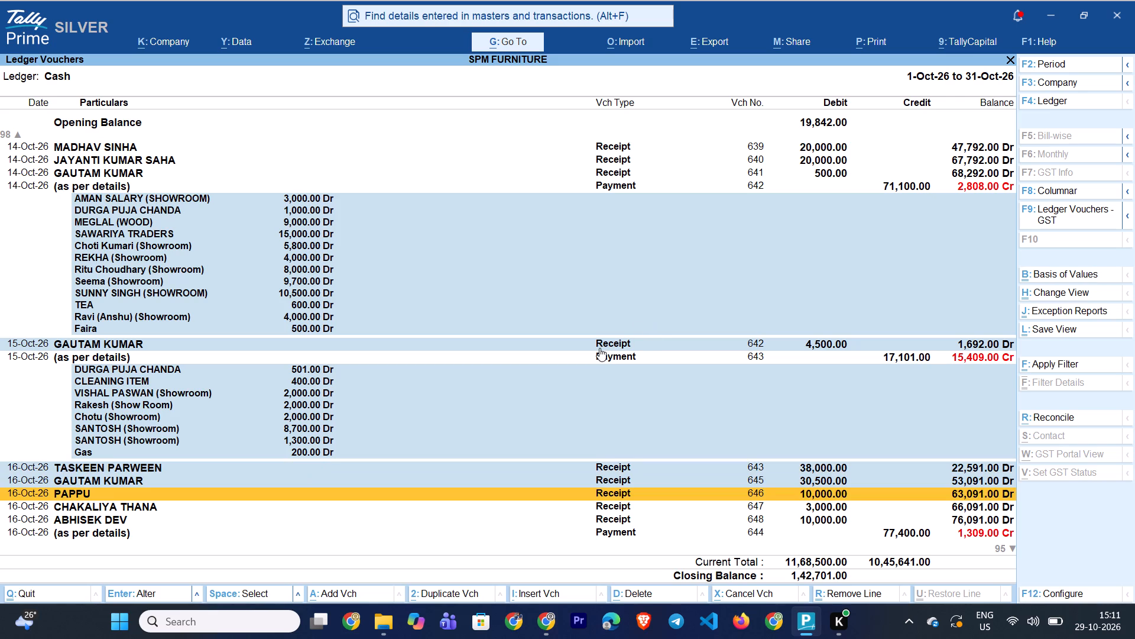
key(Down)
key(Down)
key(Up)
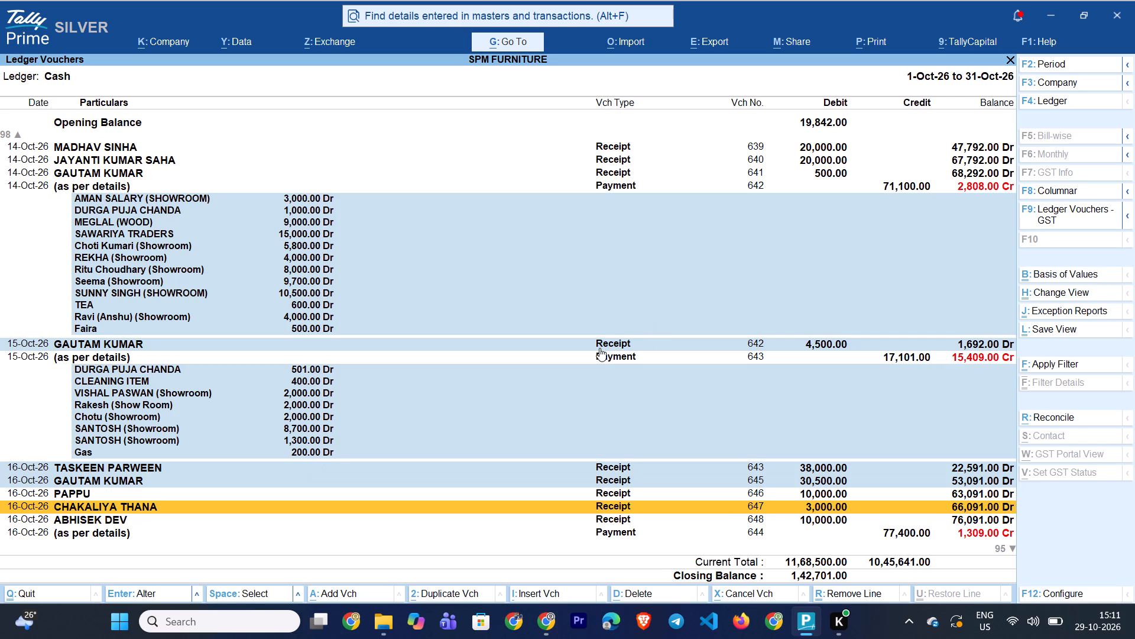
key(Up)
key(Up)
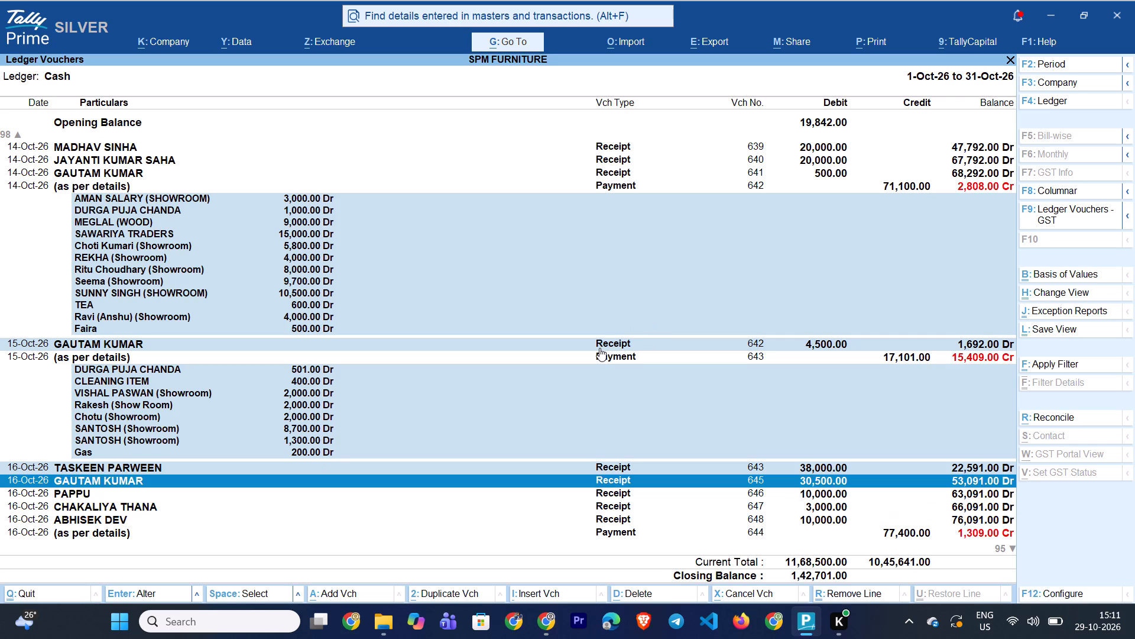
key(Up)
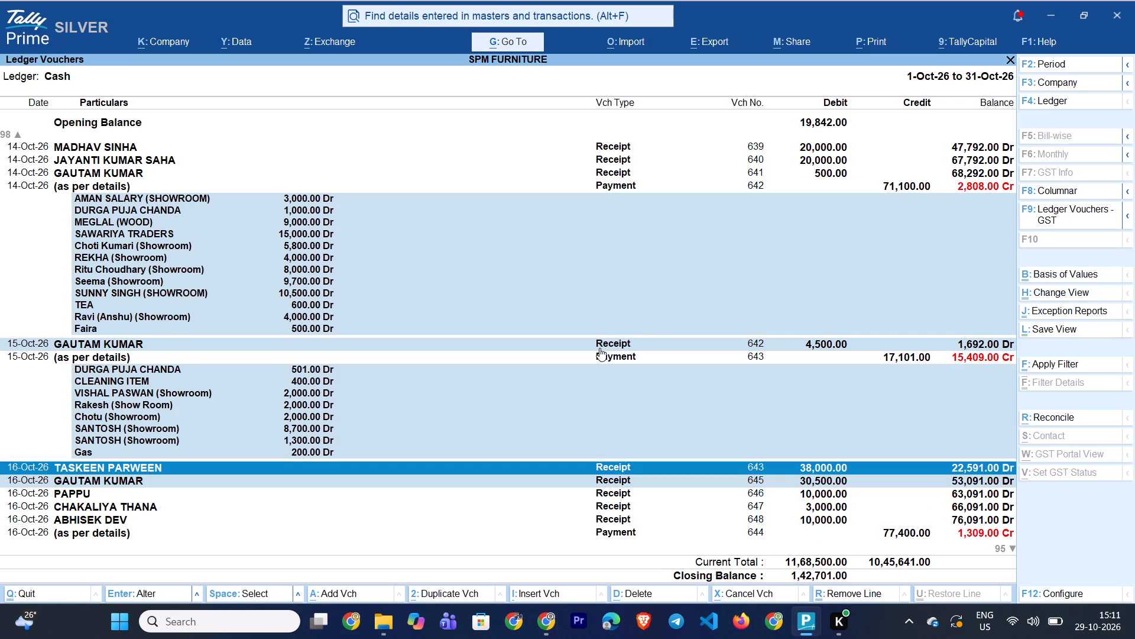
key(Down)
key(Down)
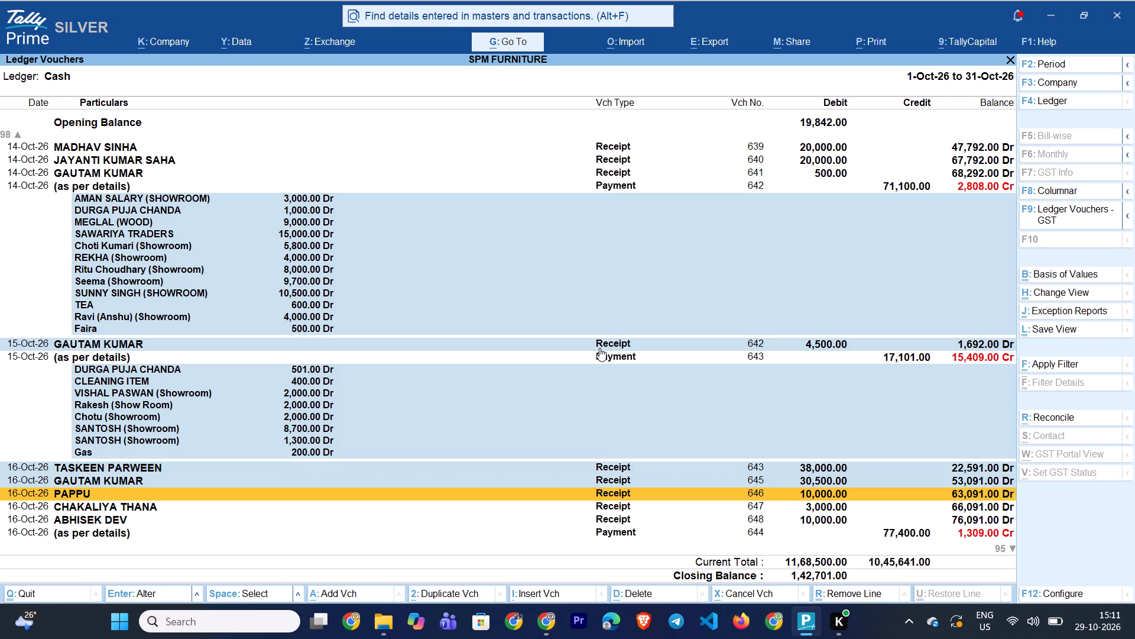
key(Down)
key(Down)
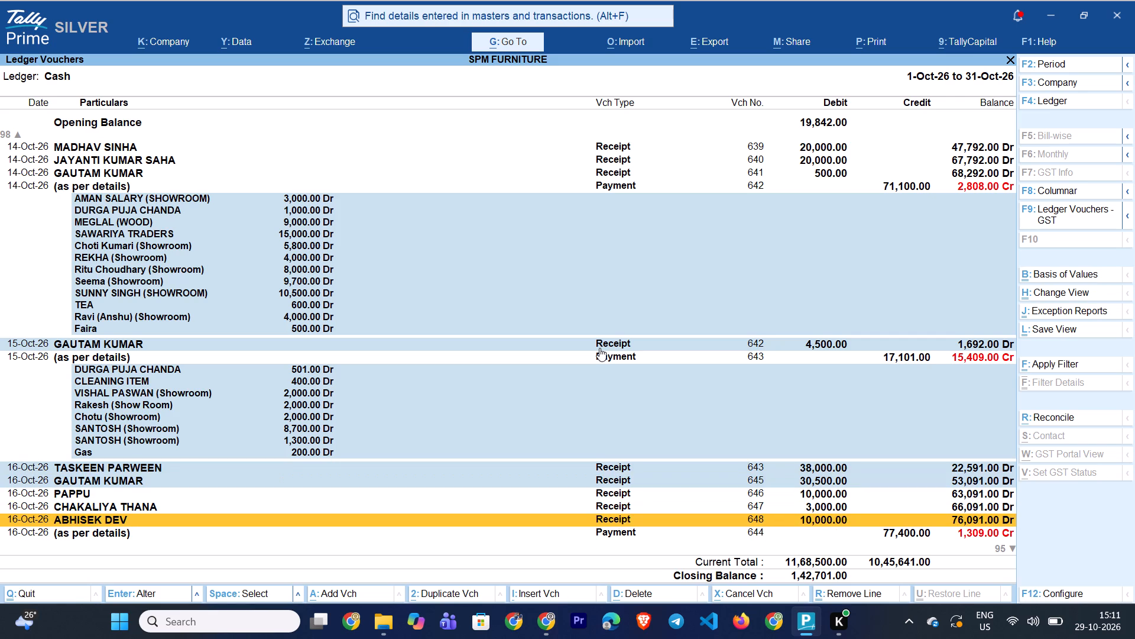
key(space)
key(Up)
key(space)
key(Up)
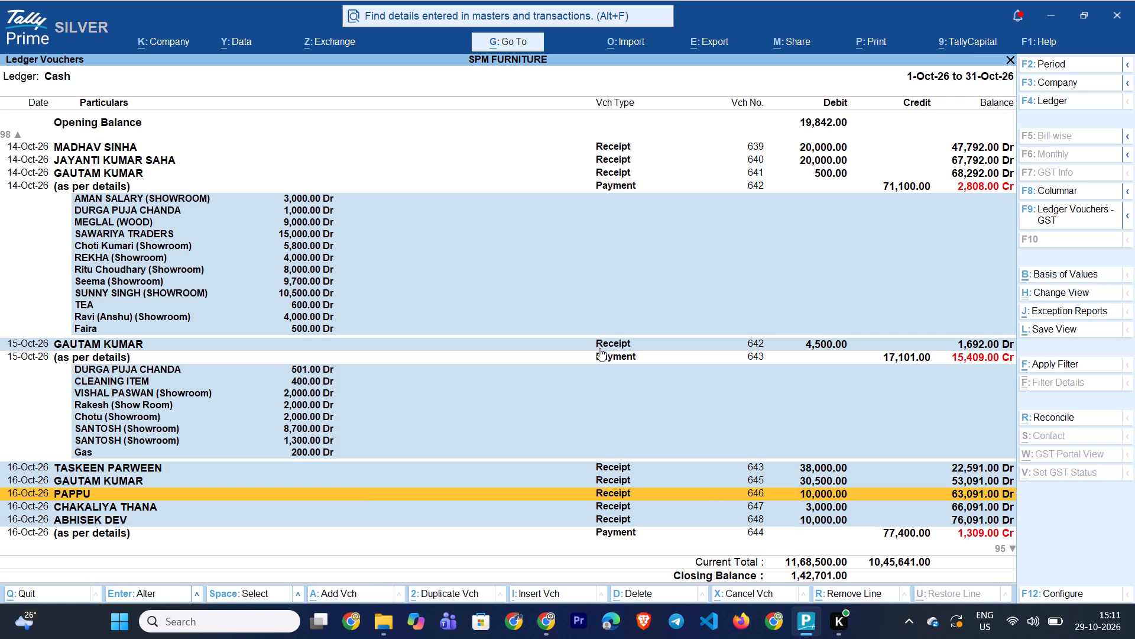
key(Down)
key(Up)
key(space)
Examine the detail lines of the 16 October payment 644 and the 17 and 18 October vouchers that follow.
key(Down)
key(Down)
key(Down)
key(Down)
key(Down)
key(Down)
key(Down)
key(Down)
key(Down)
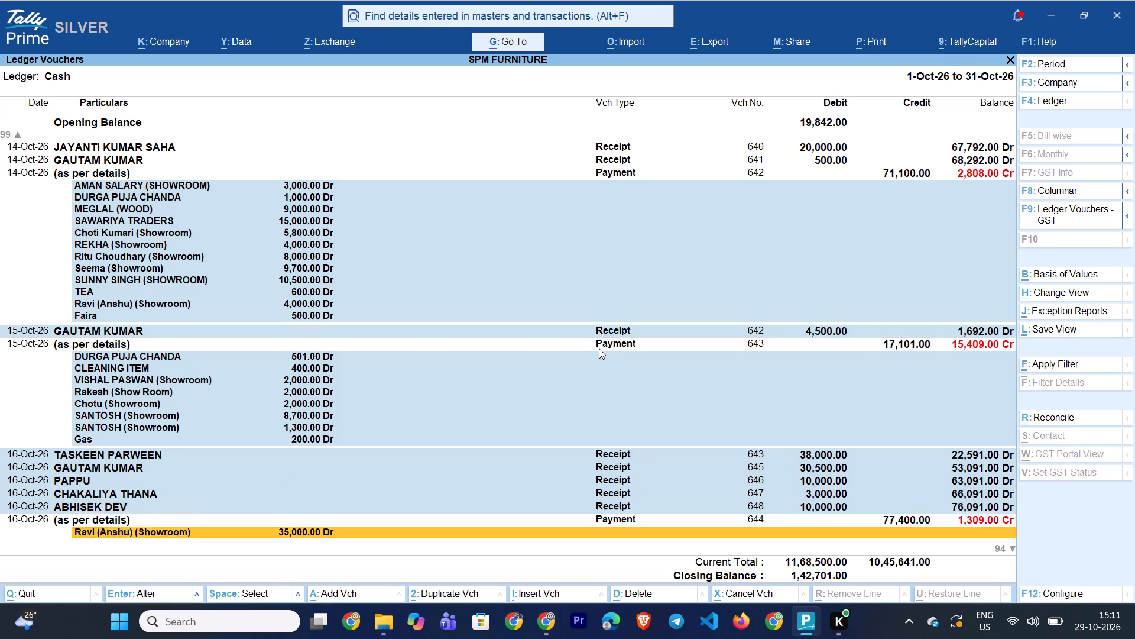
key(Up)
key(Up)
key(Up)
key(Up)
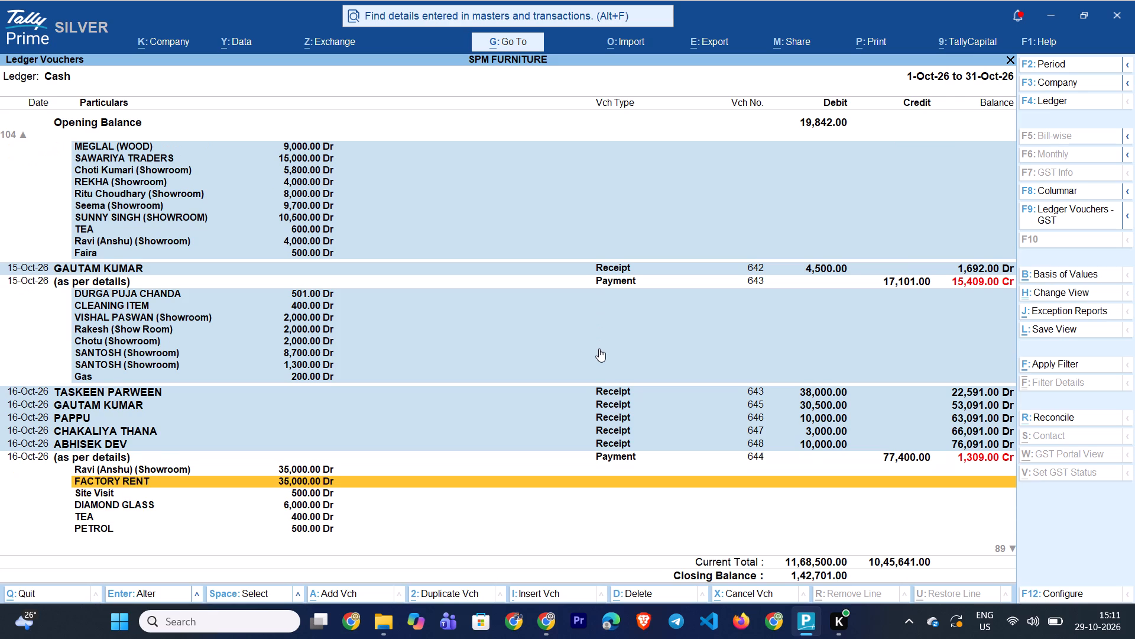
key(Down)
key(Down)
key(Down)
key(Down)
key(Down)
key(Down)
key(Down)
key(Down)
key(Down)
key(Down)
key(Down)
key(Down)
key(Down)
key(Up)
key(Up)
key(Up)
key(Up)
key(Up)
key(Up)
key(Up)
key(Up)
key(Up)
key(Up)
key(Up)
key(Up)
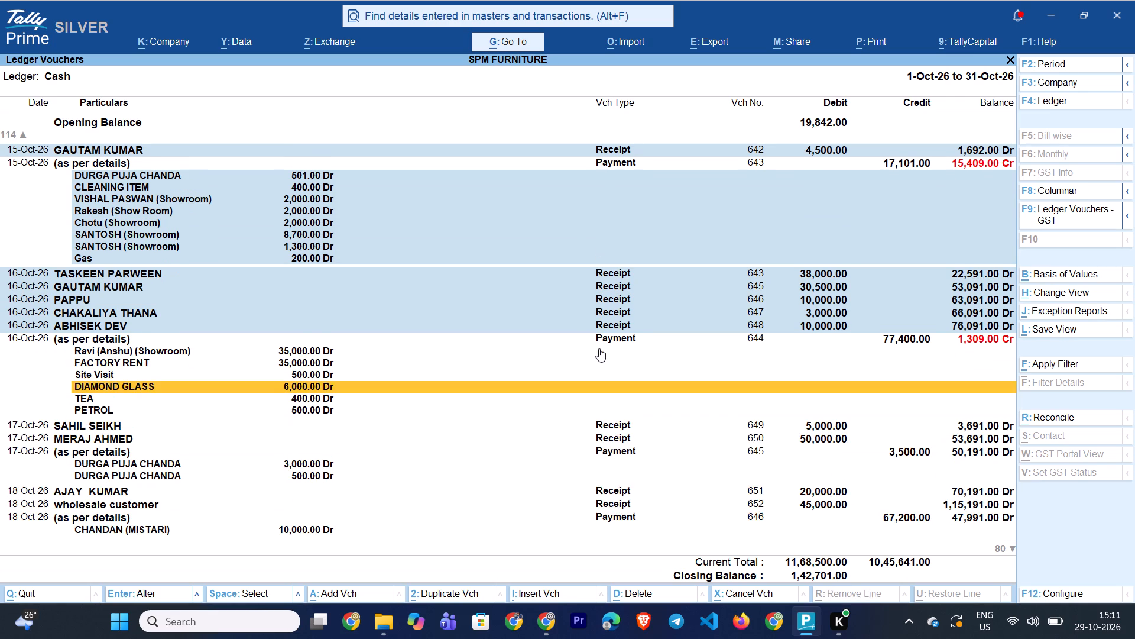
Select the first showroom detail line under the 16 October payment 644.
key(Up)
key(Up)
key(space)
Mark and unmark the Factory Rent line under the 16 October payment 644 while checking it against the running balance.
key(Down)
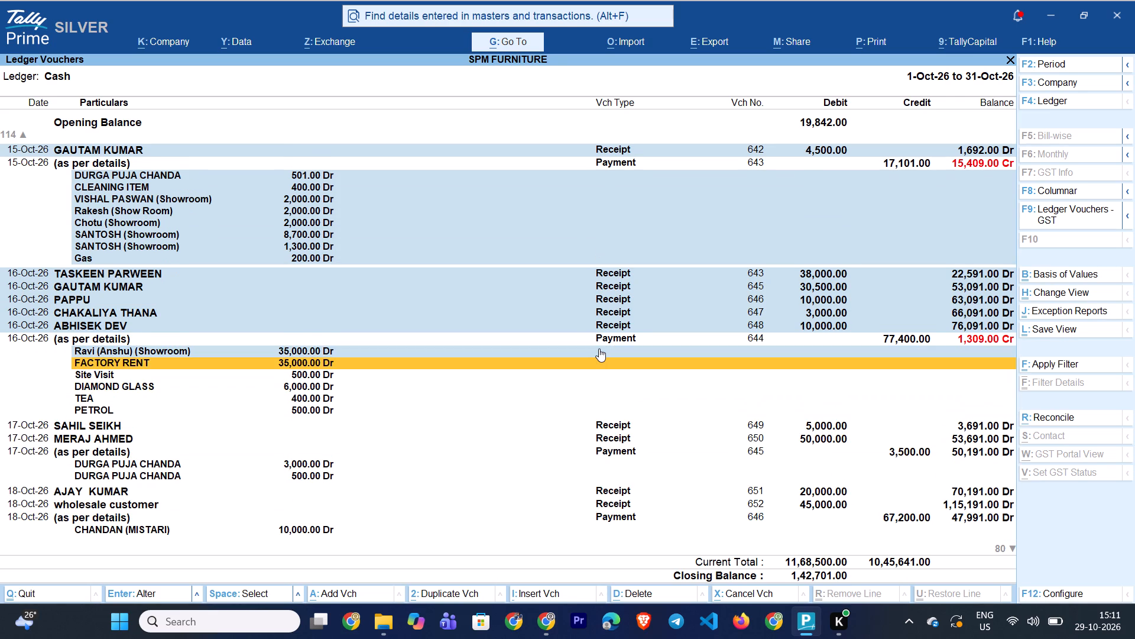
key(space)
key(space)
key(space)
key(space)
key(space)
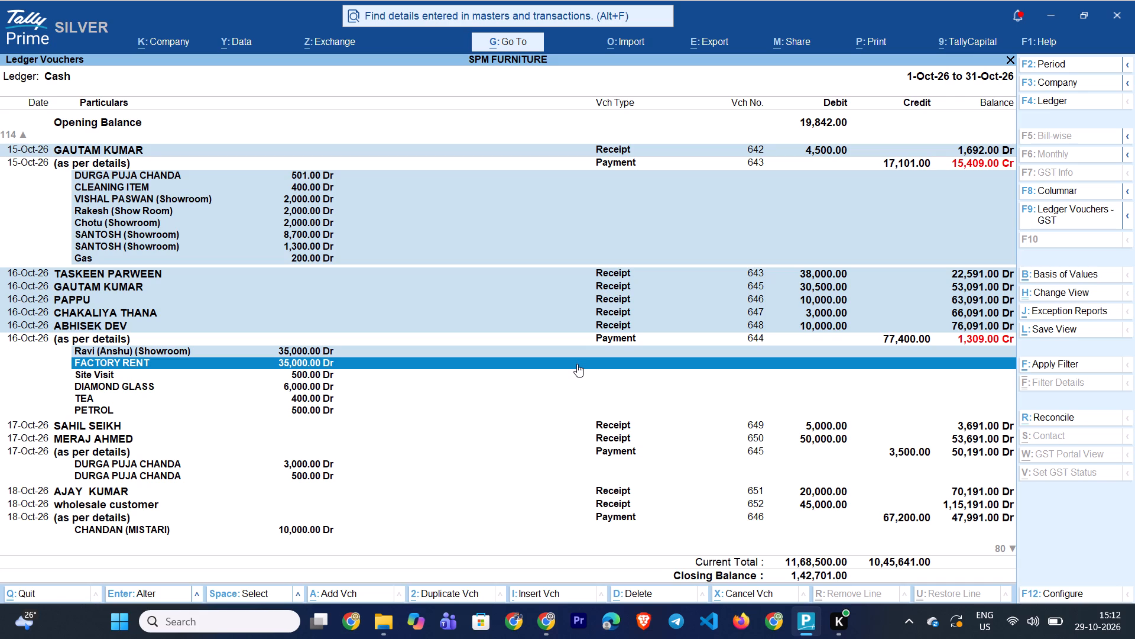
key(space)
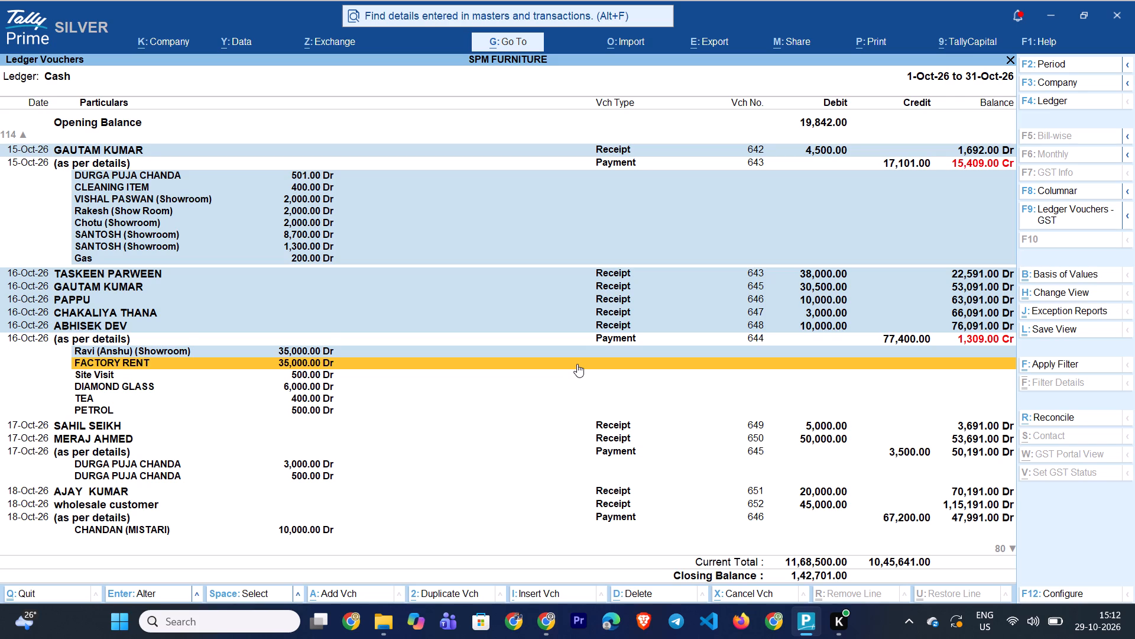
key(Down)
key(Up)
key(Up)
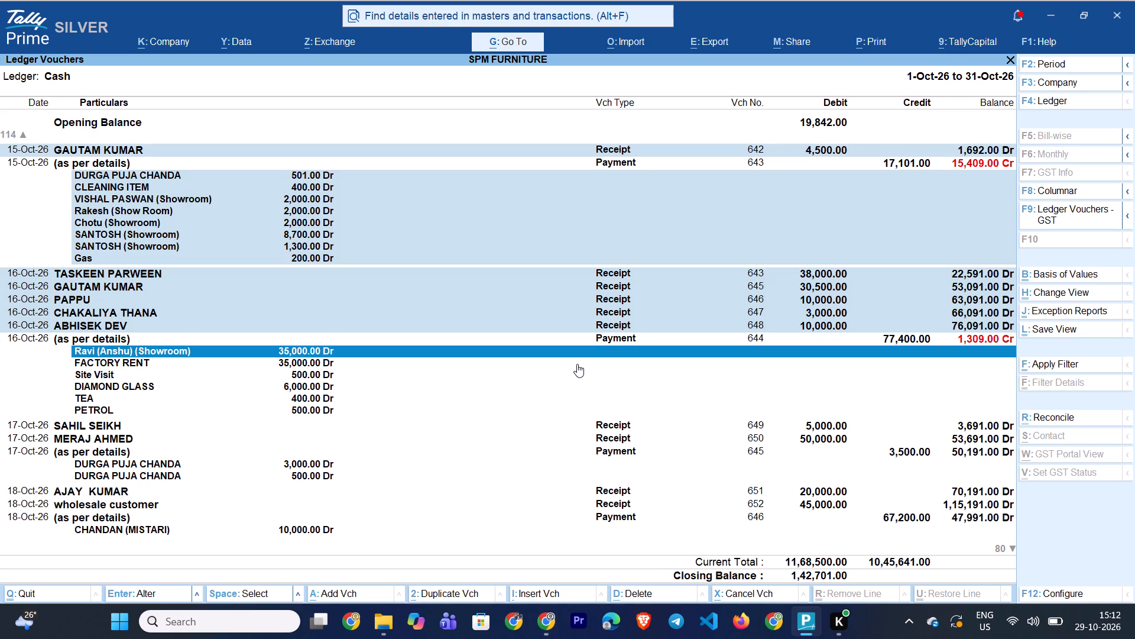
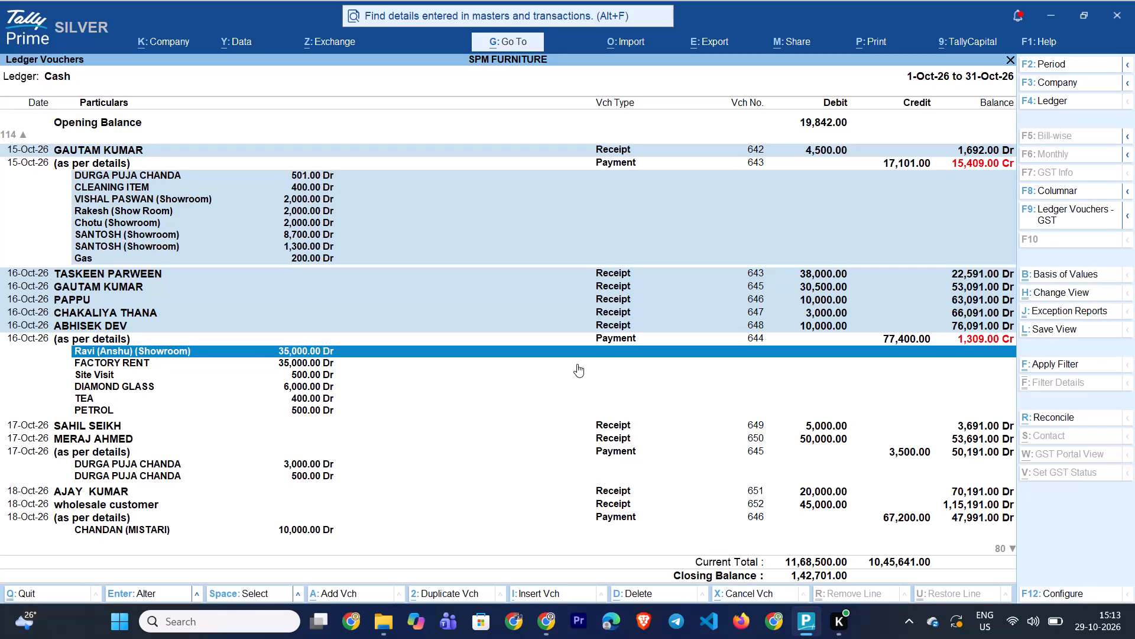
Select the Factory Rent, Site Visit, Diamond Glass, Tea and Petrol detail lines under the 16 October payment 644.
key(Down)
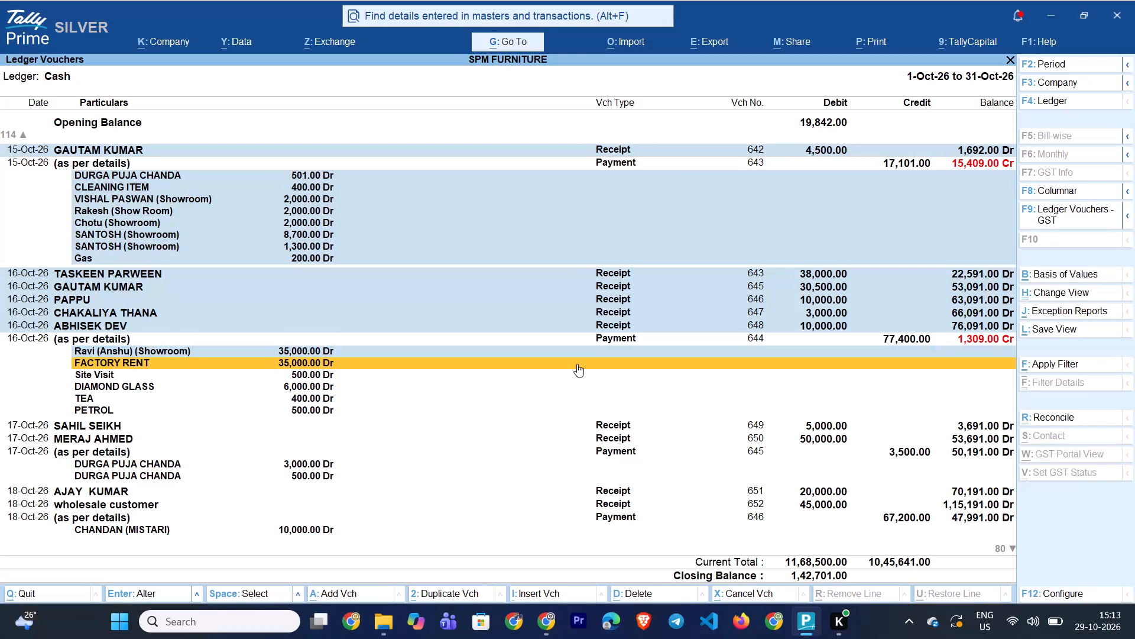
key(space)
key(Down)
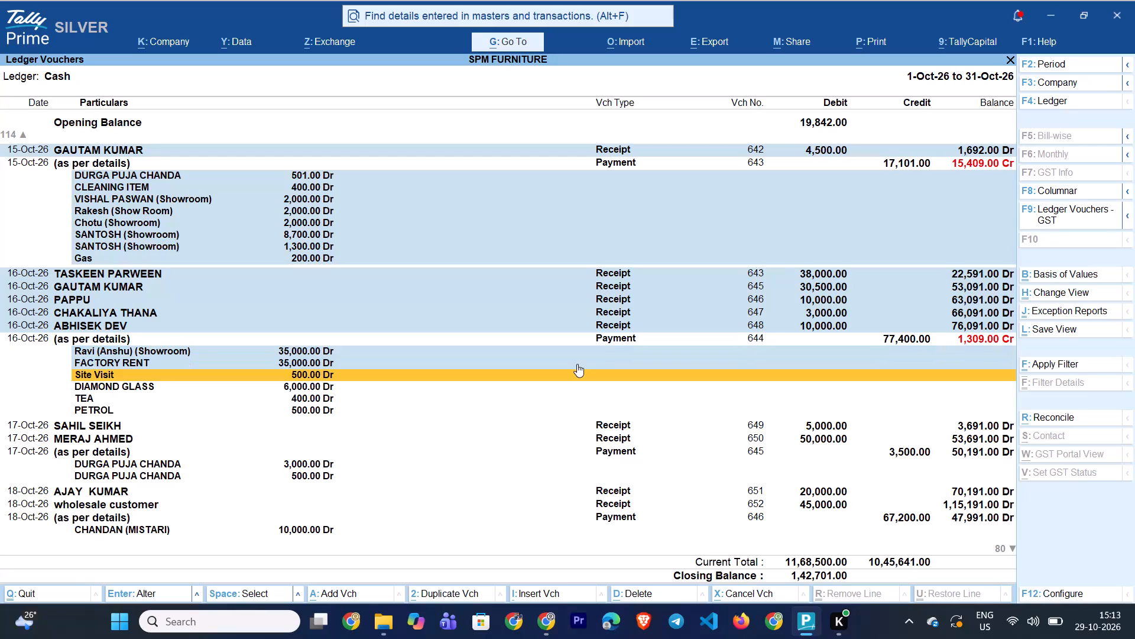
key(space)
key(Down)
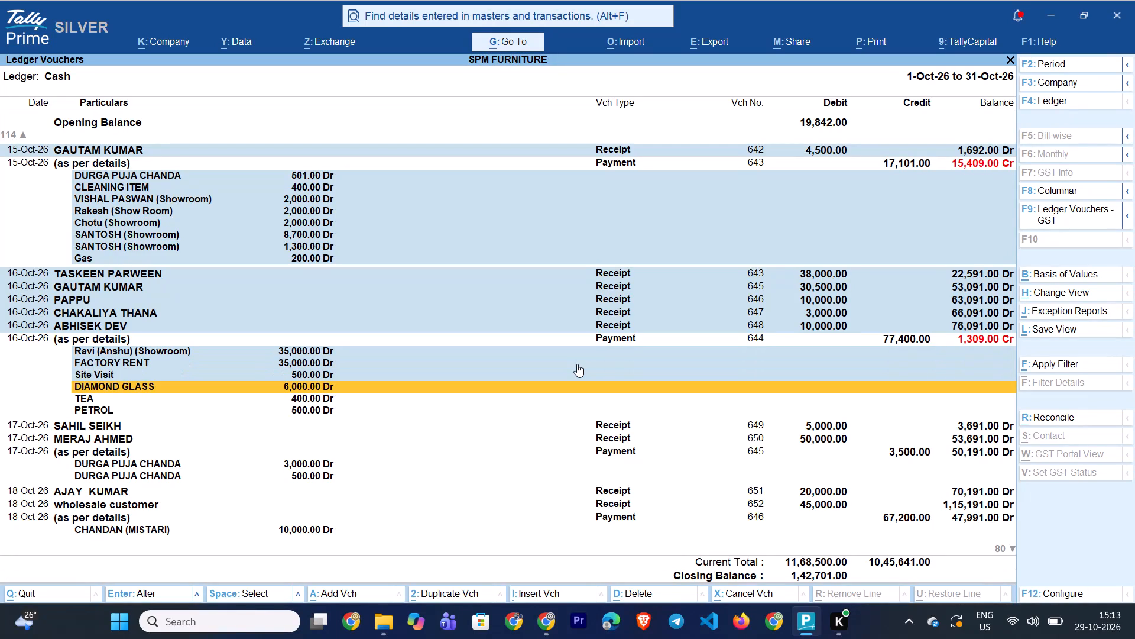
key(space)
key(Down)
key(space)
key(Down)
key(space)
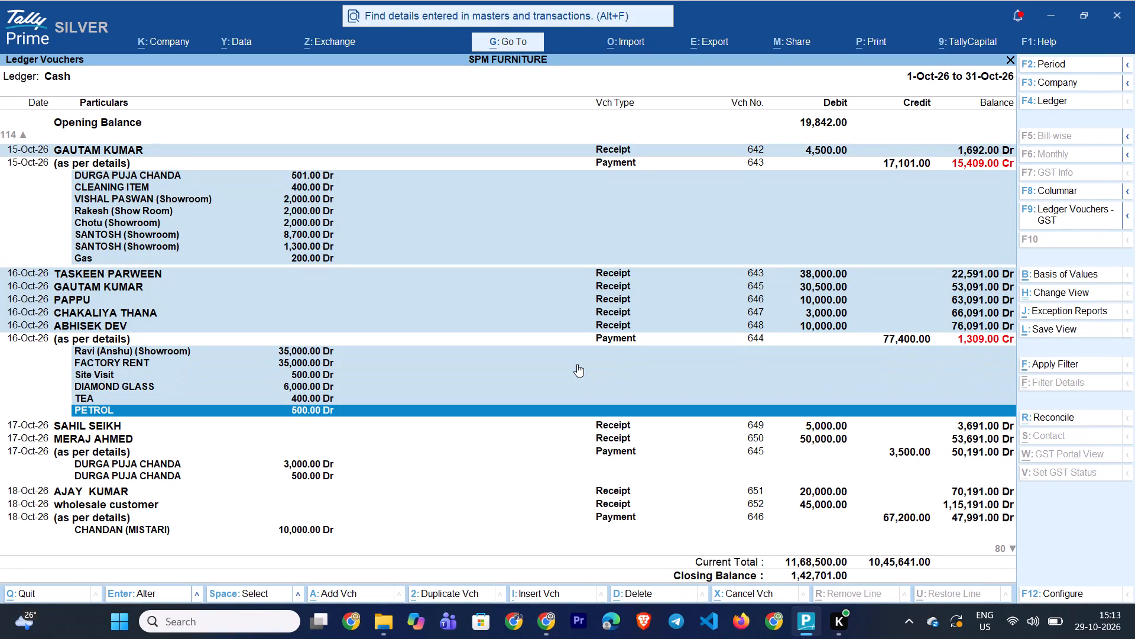
Review the selected detail lines of the 16 October payment 644, from the first showroom line down to Petrol.
key(Up)
key(Up)
key(Up)
key(Up)
key(Up)
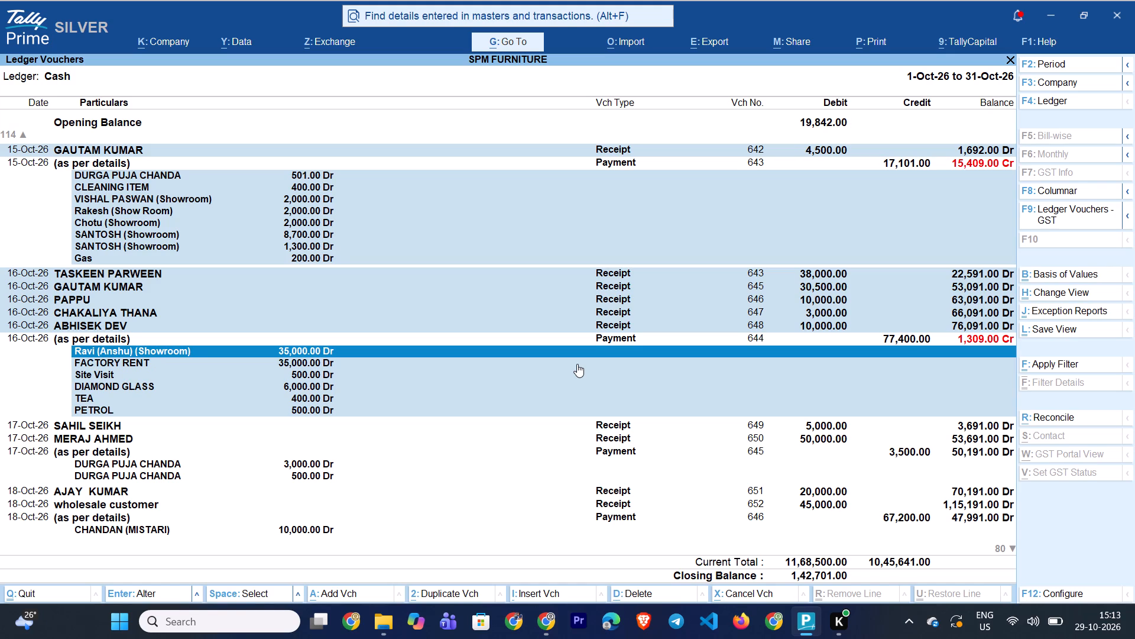
key(Down)
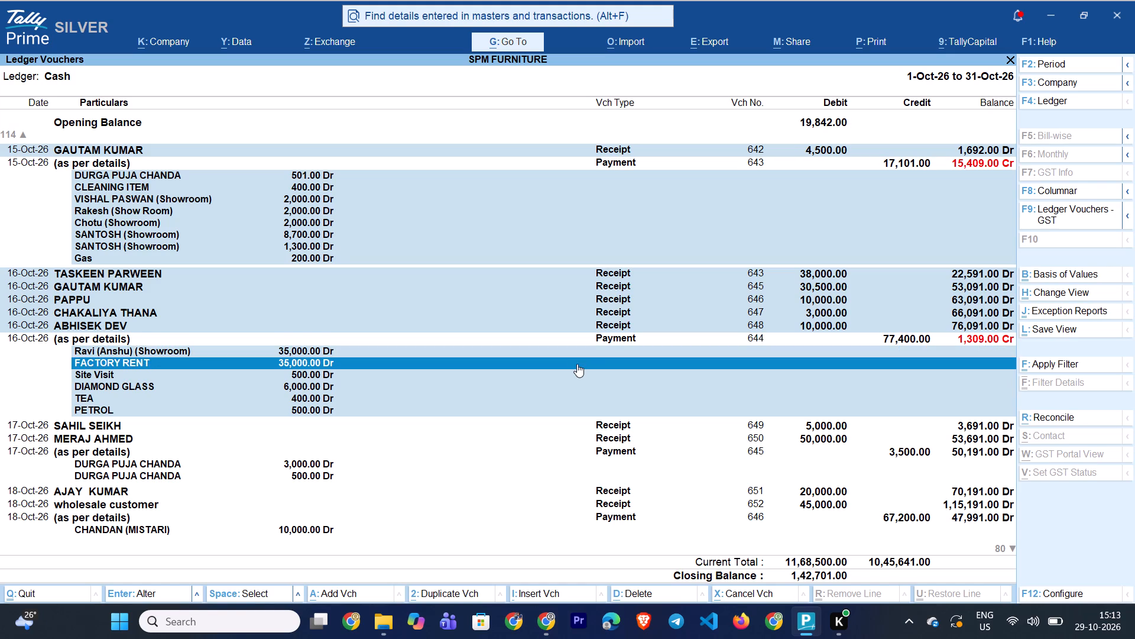
key(Down)
key(Down)
key(Down)
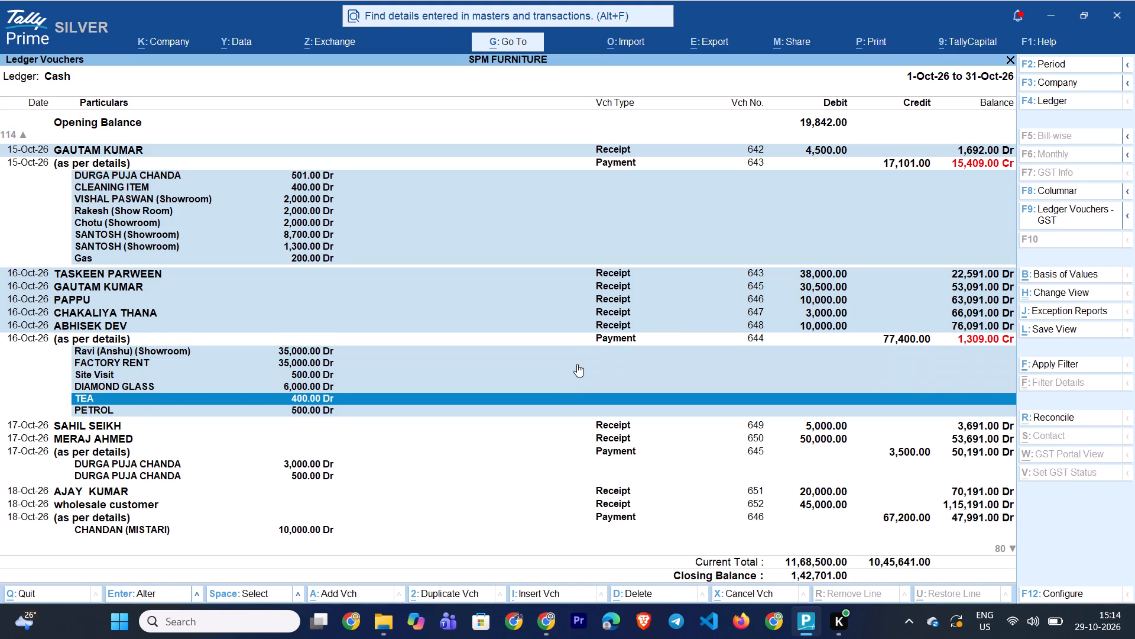
key(Down)
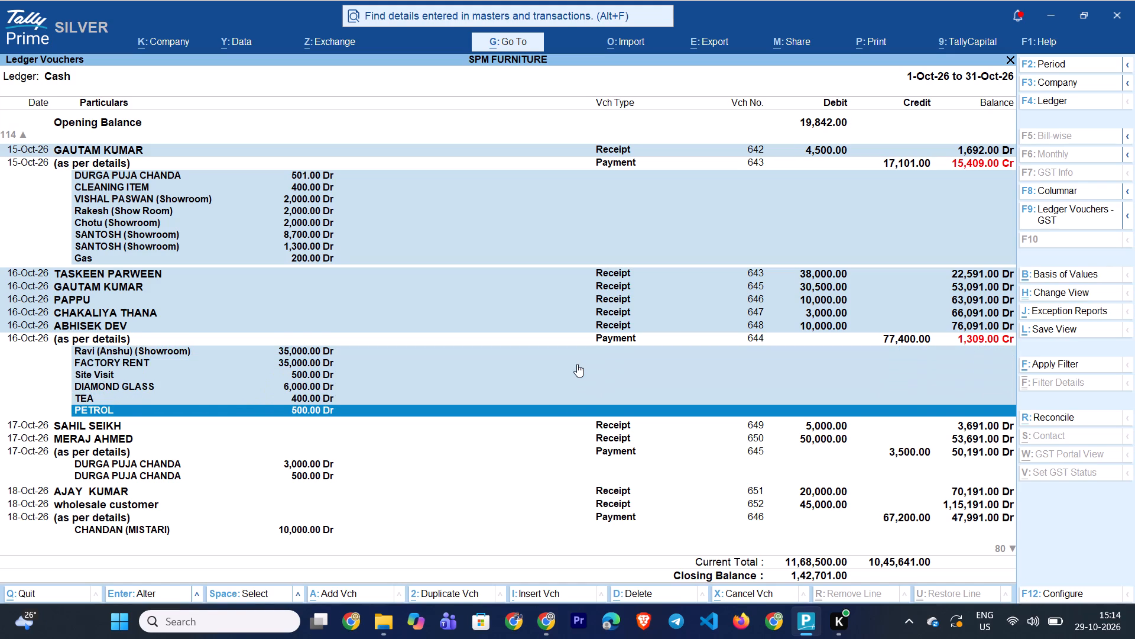
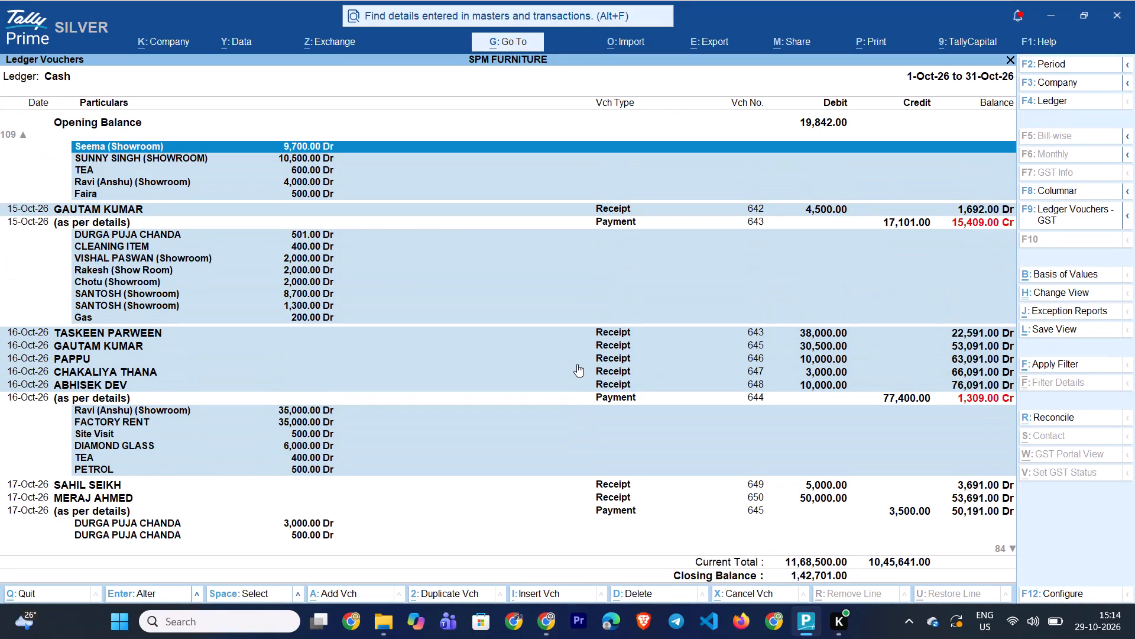
Review the 14 October payment 642 and its selected detail lines, from the first showroom salary line down to Faira.
key(Up)
key(Up)
key(Up)
key(Up)
key(Up)
key(Up)
key(Up)
key(Up)
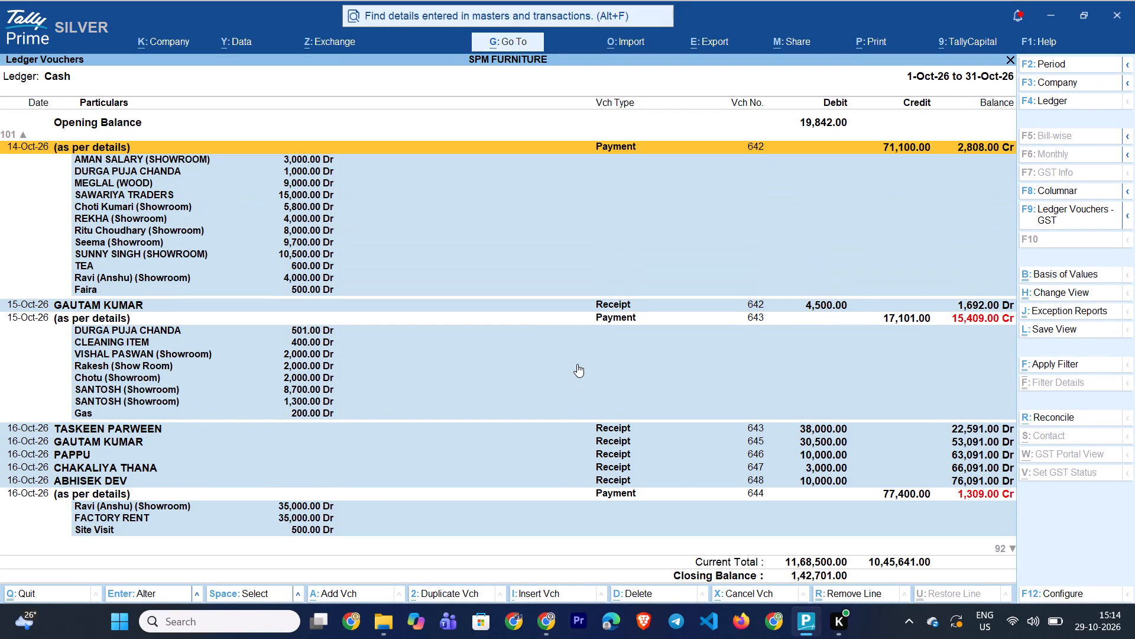
key(Up)
key(Down)
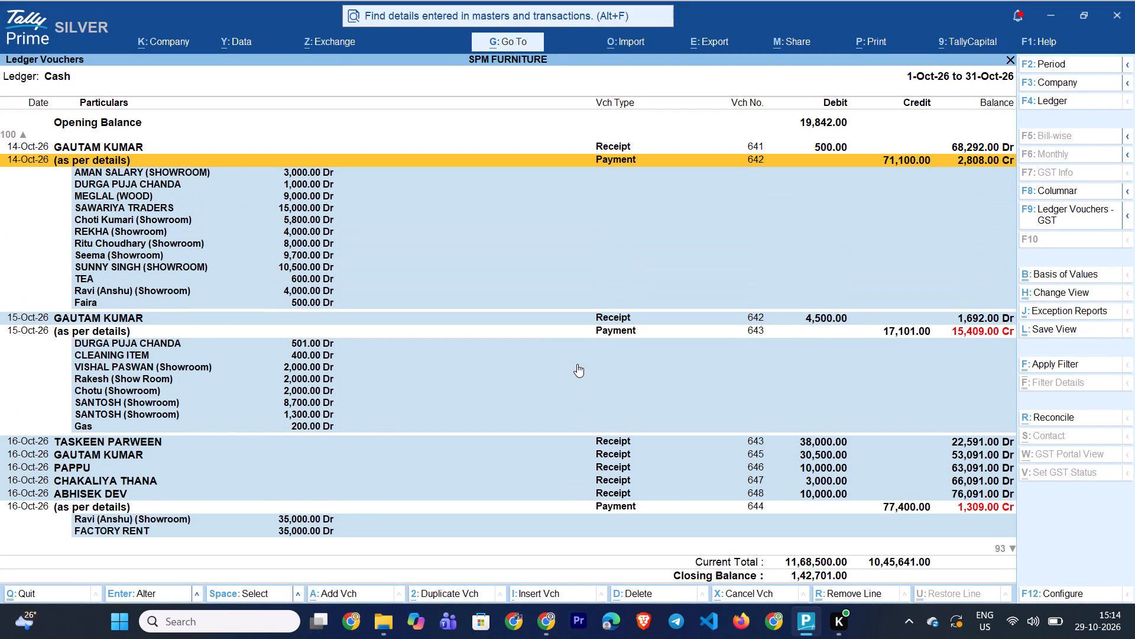
key(Down)
key(Down)
key(Down)
key(Down)
key(Down)
key(Down)
key(Down)
key(Down)
key(Down)
key(Down)
key(Down)
key(Down)
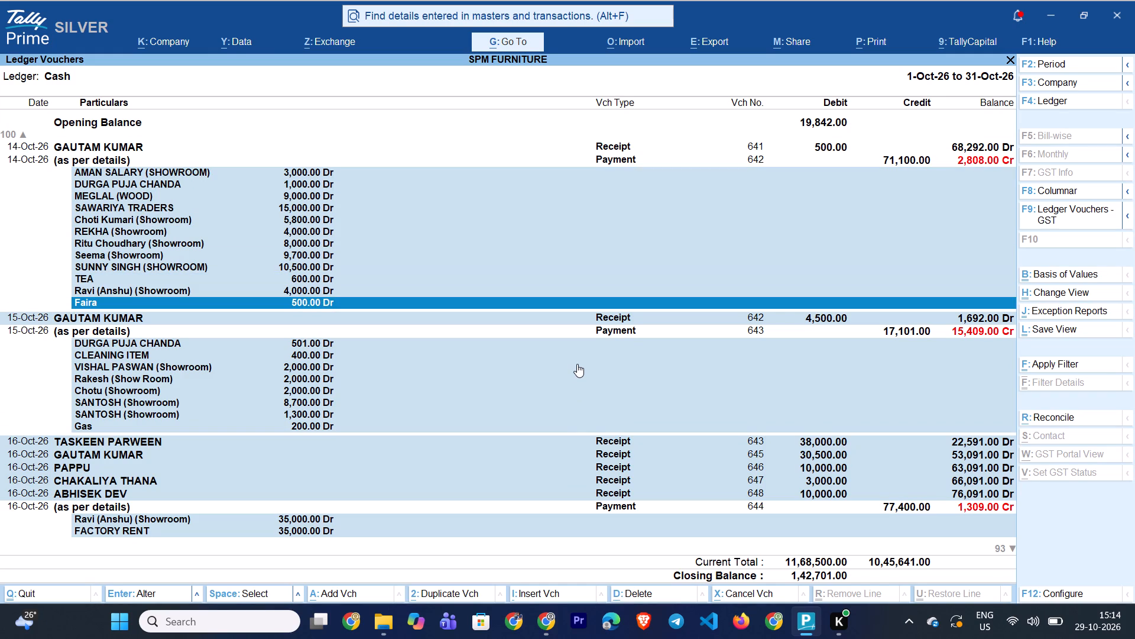
Review the 15 October receipt 642 and payment 643 with its detail lines, continuing down to the 16 October receipt 643.
key(Down)
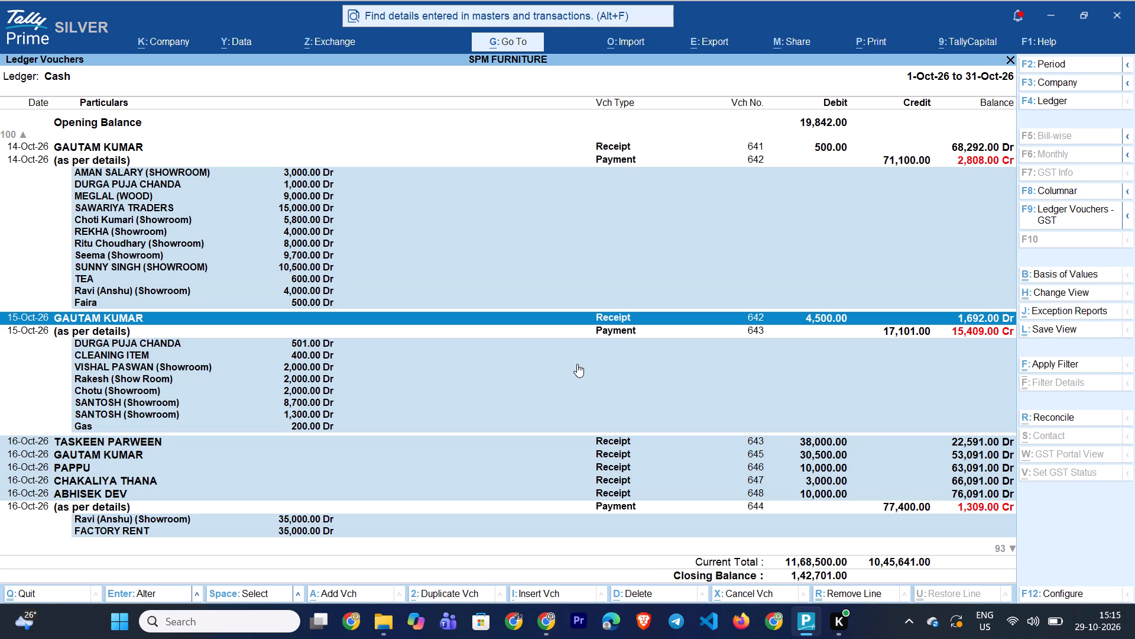
key(Down)
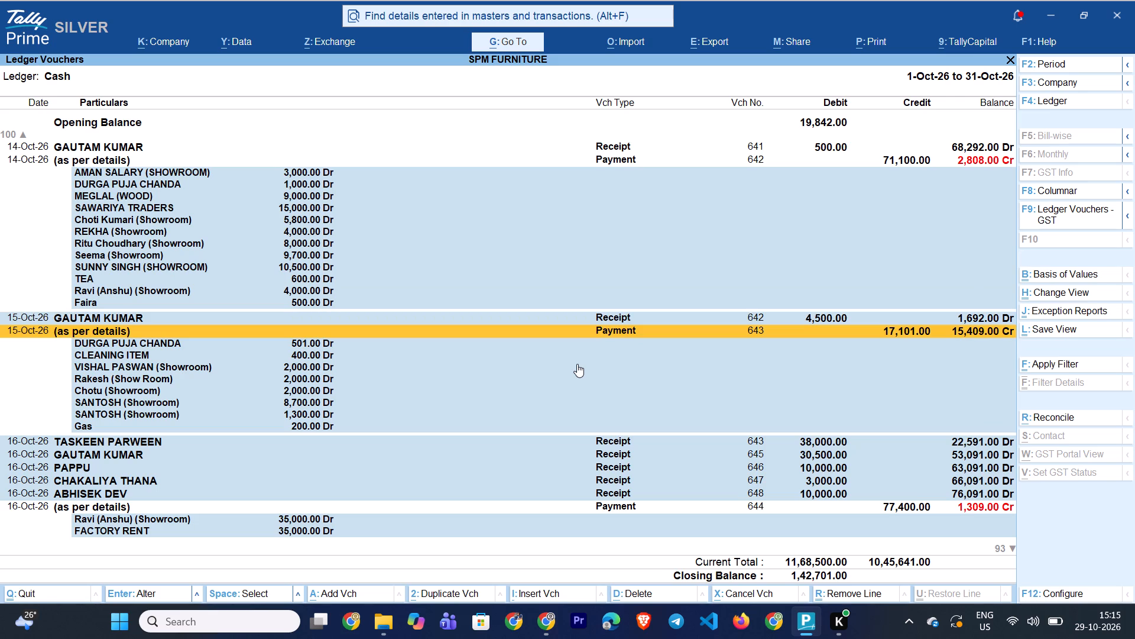
key(Down)
key(Up)
key(Down)
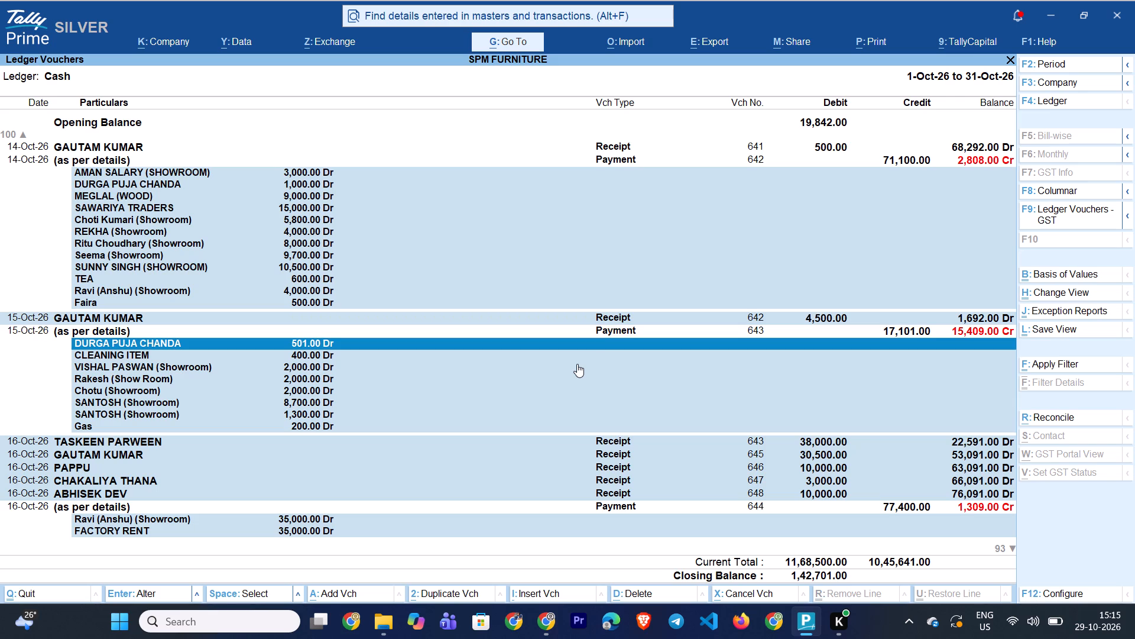
key(Down)
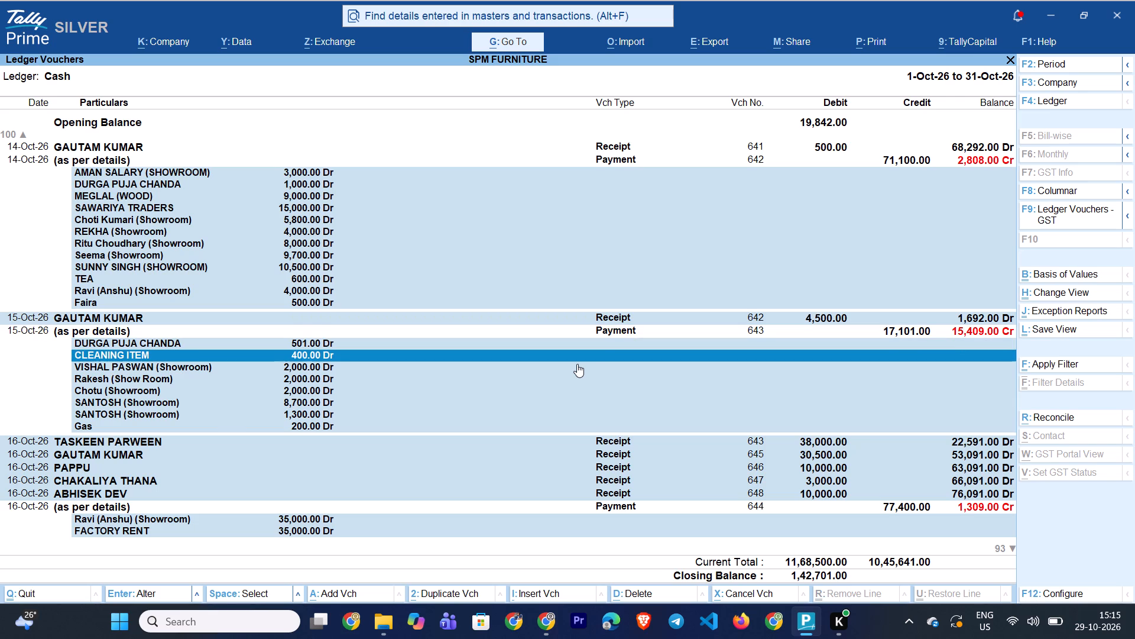
key(Down)
key(Down)
key(Down)
key(Down)
key(Down)
key(Down)
key(Down)
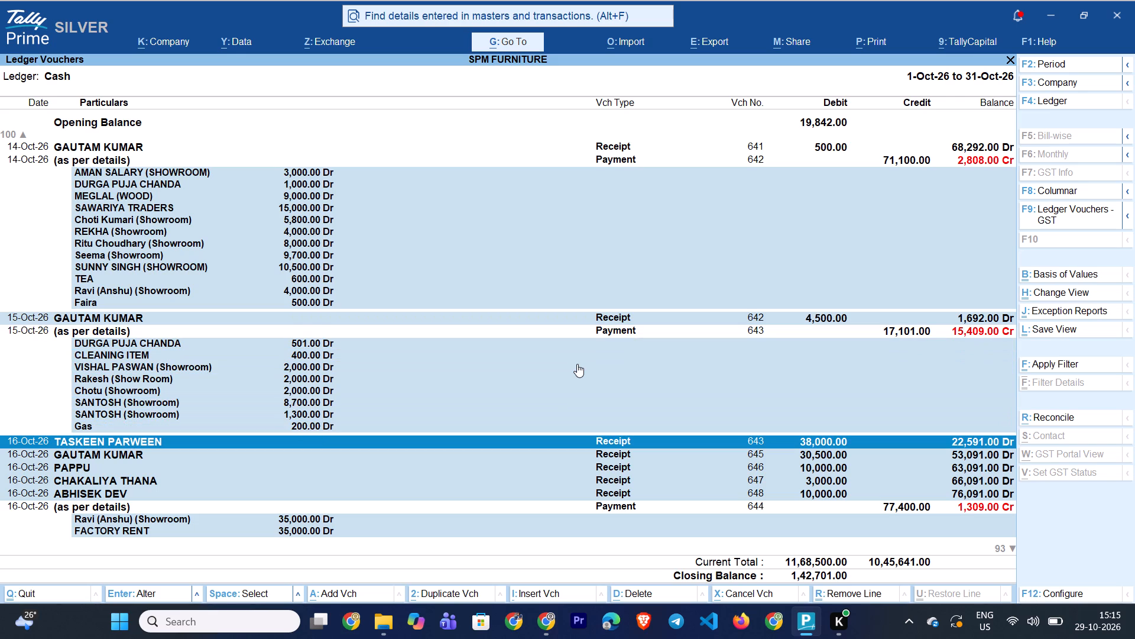
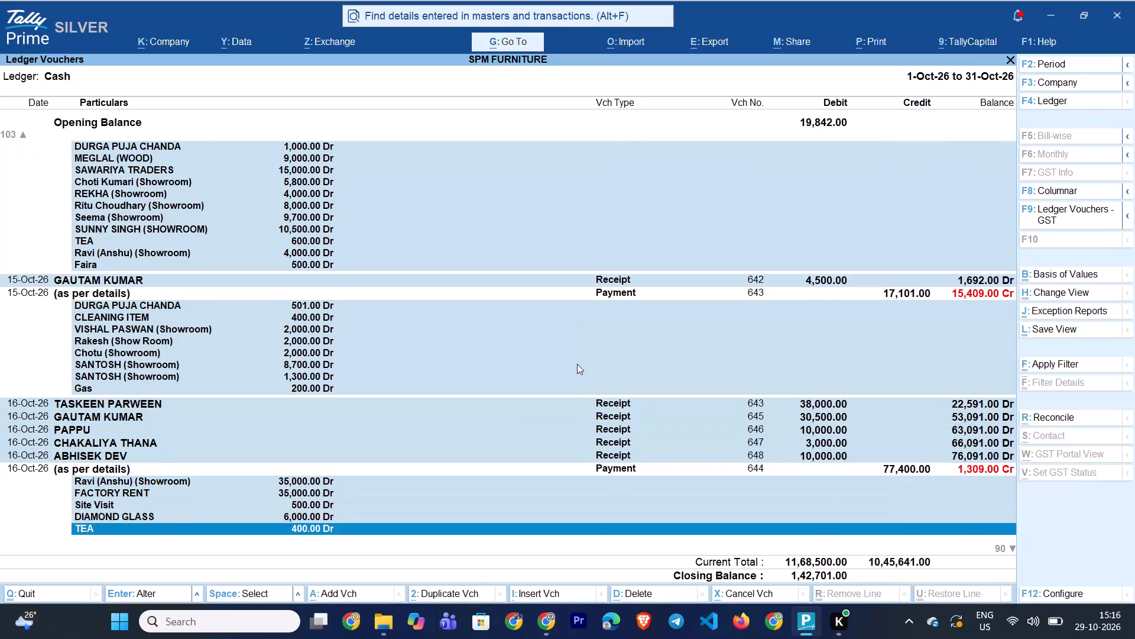
Recheck the 16 October payment 644 and its detail lines, down to the petrol line.
key(Up)
key(Up)
key(Up)
key(Up)
key(Up)
key(Up)
key(Down)
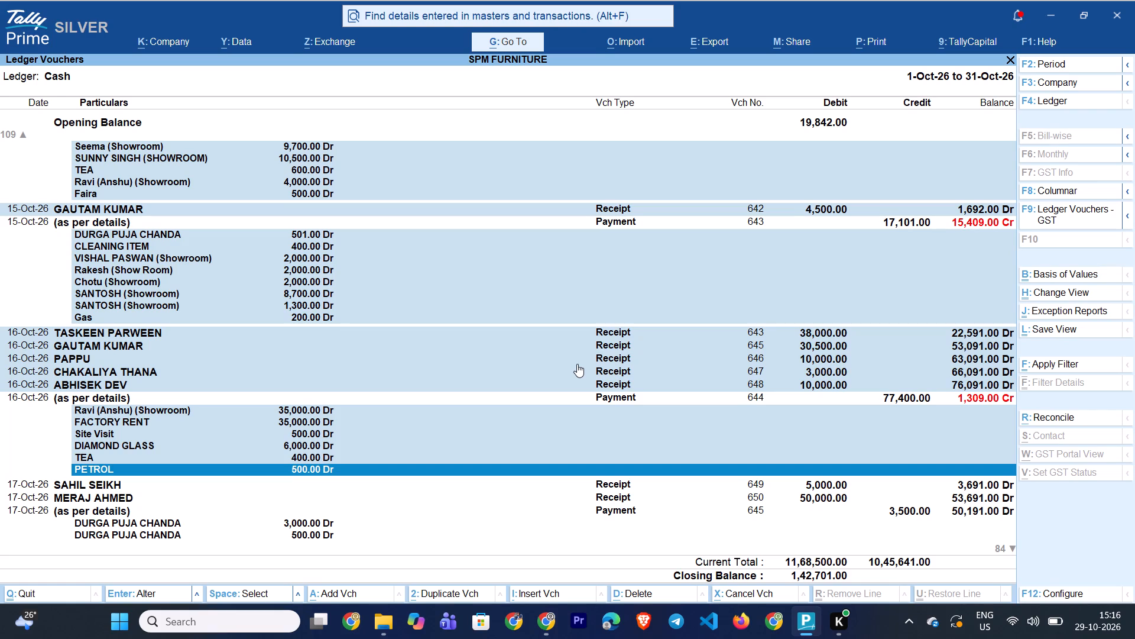
Examine the entries from the 17 October receipt 649 down to the 19 October receipt 653, and back up to the 16 October petrol line.
key(Down)
key(Down)
key(Down)
key(Down)
key(Down)
key(Down)
key(Down)
key(Down)
key(Down)
key(Down)
key(Down)
key(Down)
key(Down)
key(Down)
key(Down)
key(Down)
key(Up)
key(Up)
key(Up)
key(Up)
key(Up)
key(Up)
key(Up)
key(Up)
key(Up)
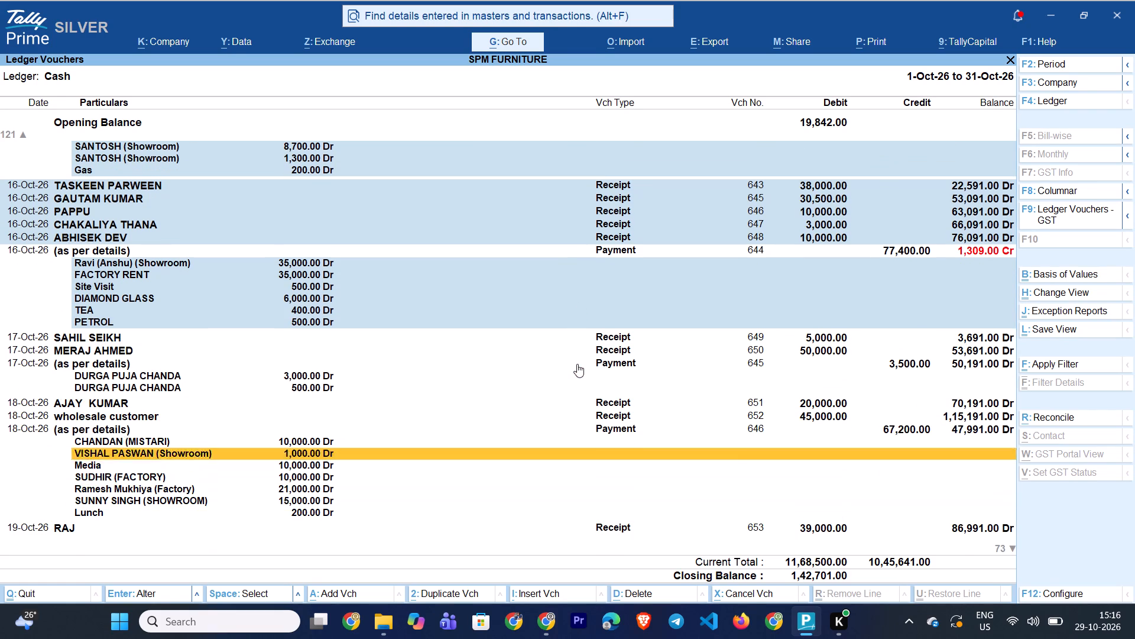
key(Up)
key(Up)
key(Up)
key(Up)
key(Up)
key(Up)
key(Up)
Select the 17 October receipts 649 and 650 and both Durga Puja Chanda detail lines of payment 645.
key(Down)
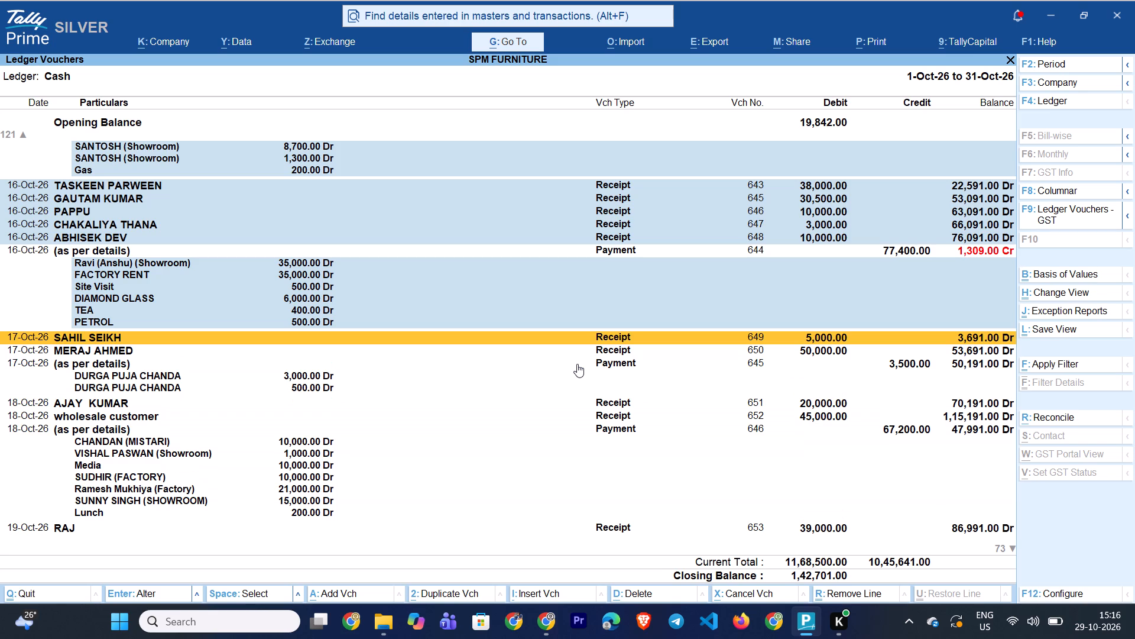
key(space)
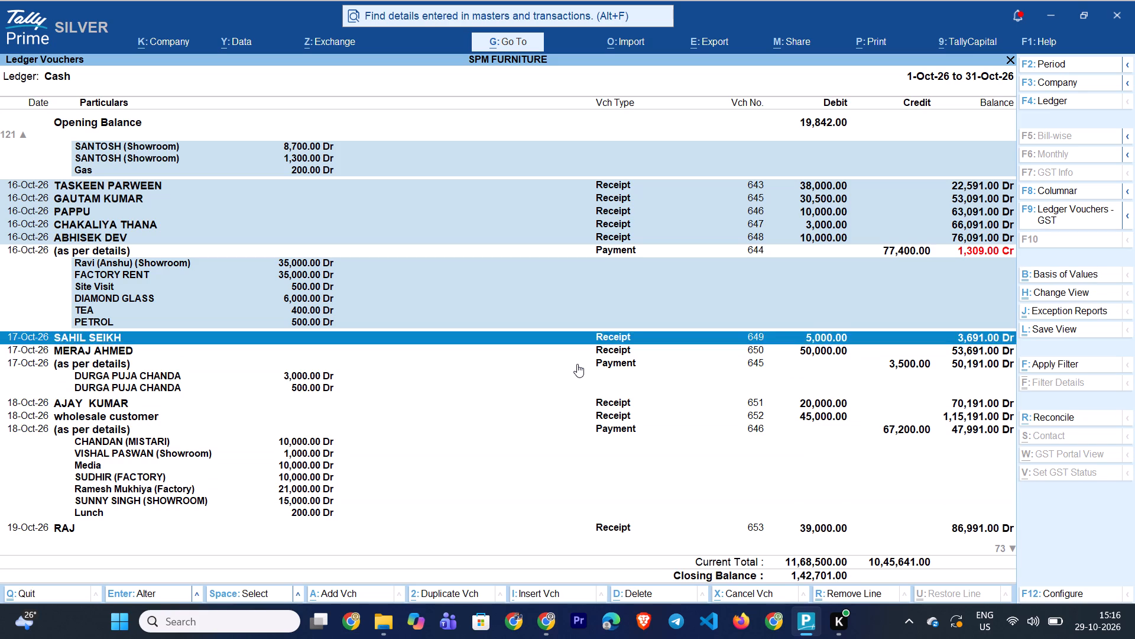
key(Down)
key(space)
key(Down)
key(Down)
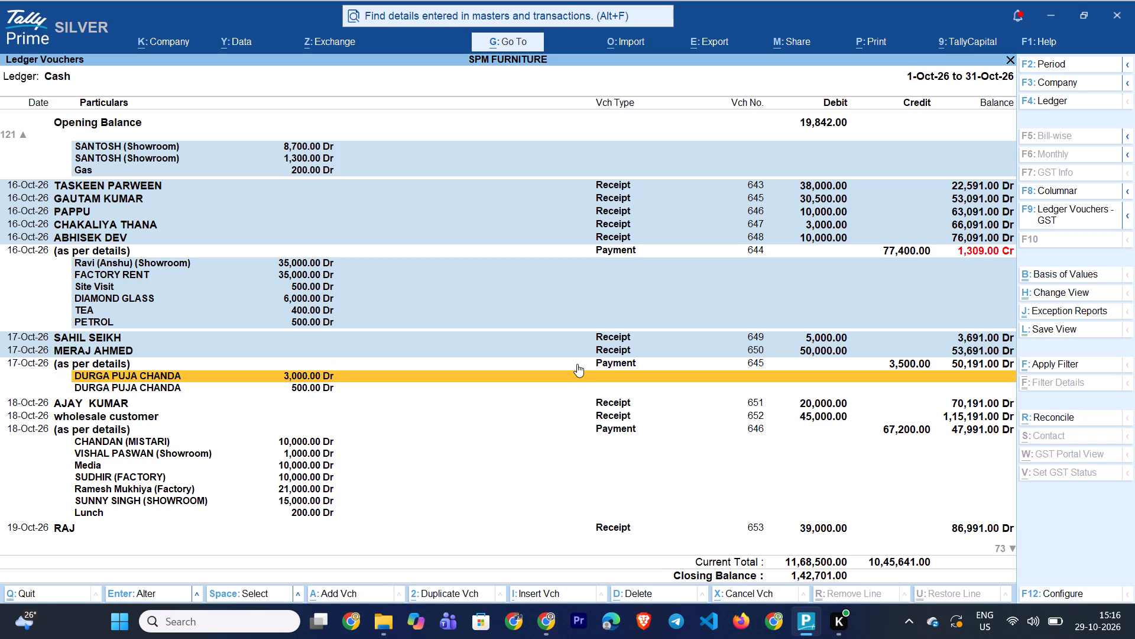
key(space)
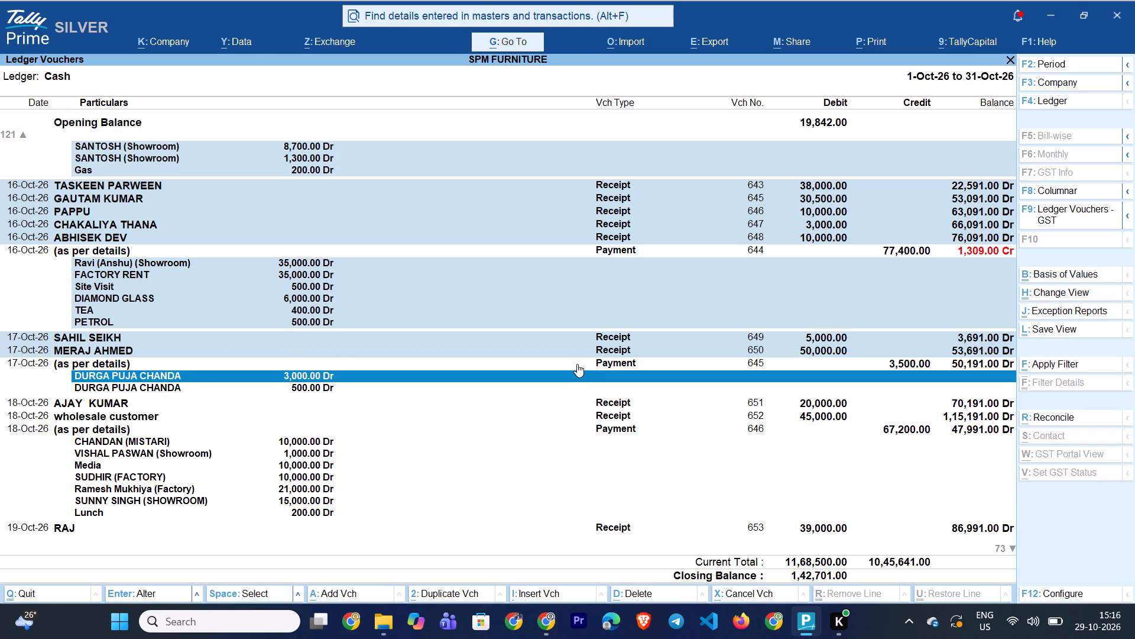
key(Down)
key(space)
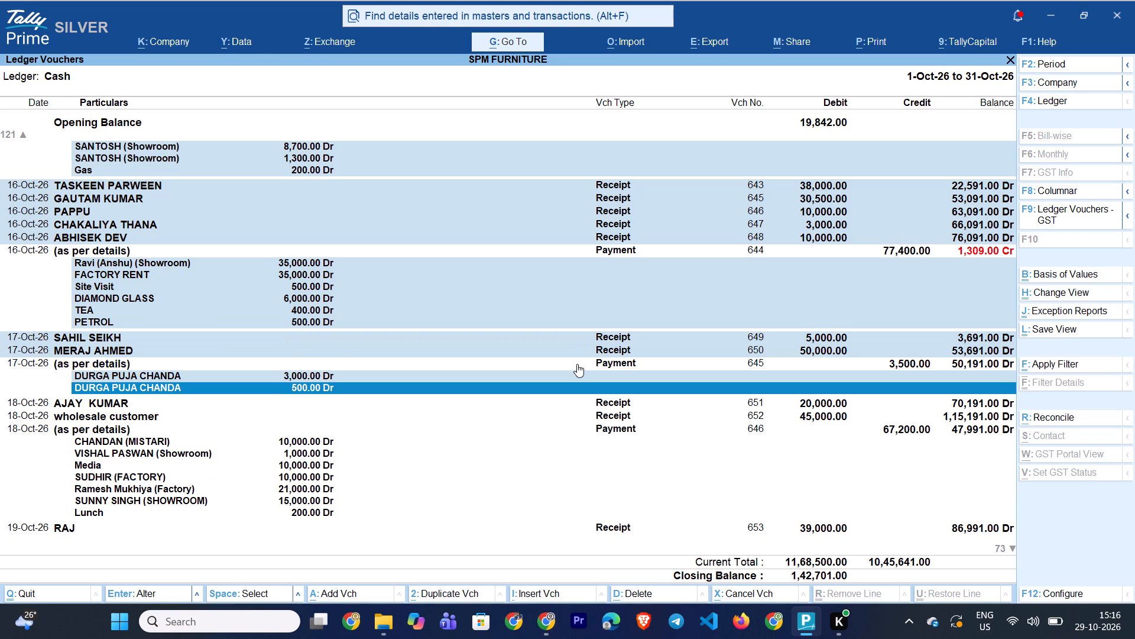
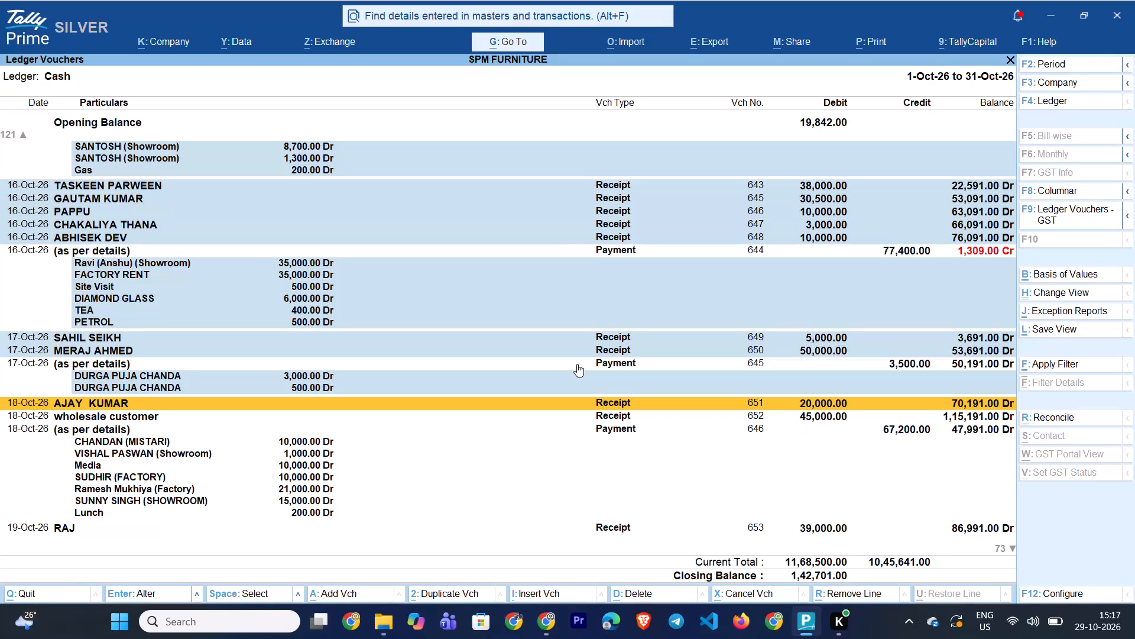
Select the first two detail lines of the 18 October payment 646 and the 17 October payment 645 line.
key(Down)
key(Down)
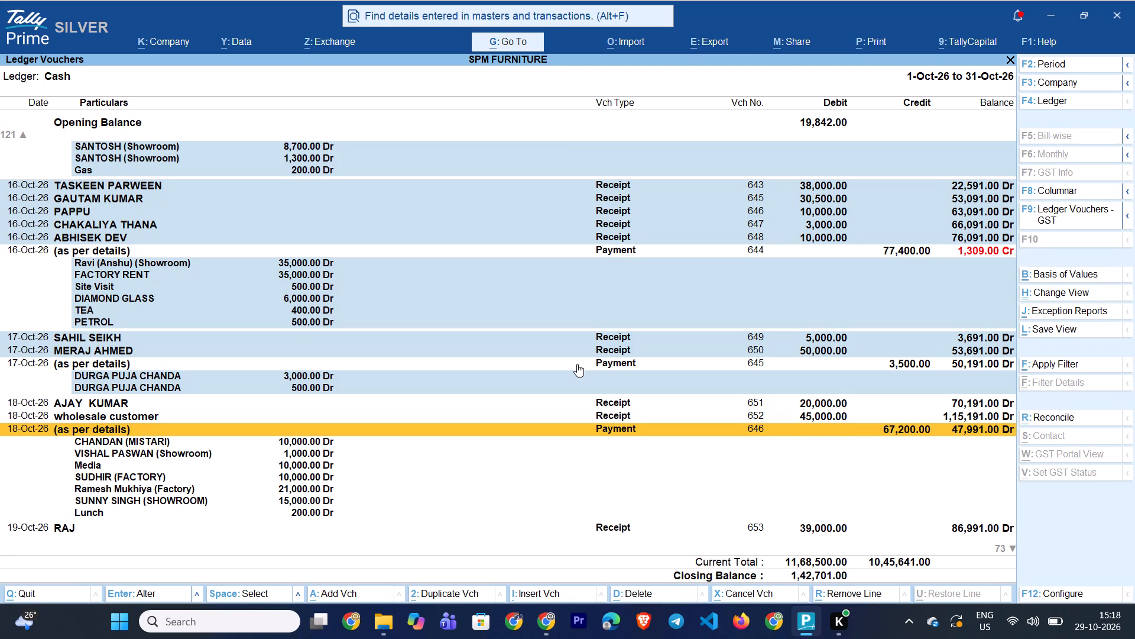
key(Down)
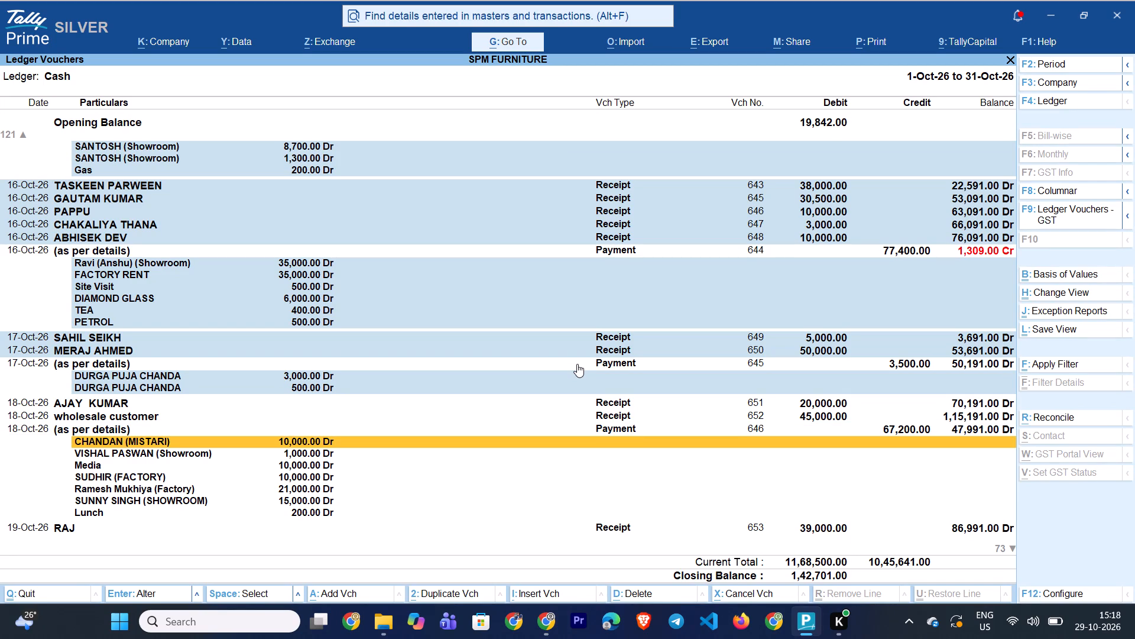
click(577, 364)
key(space)
key(Down)
key(space)
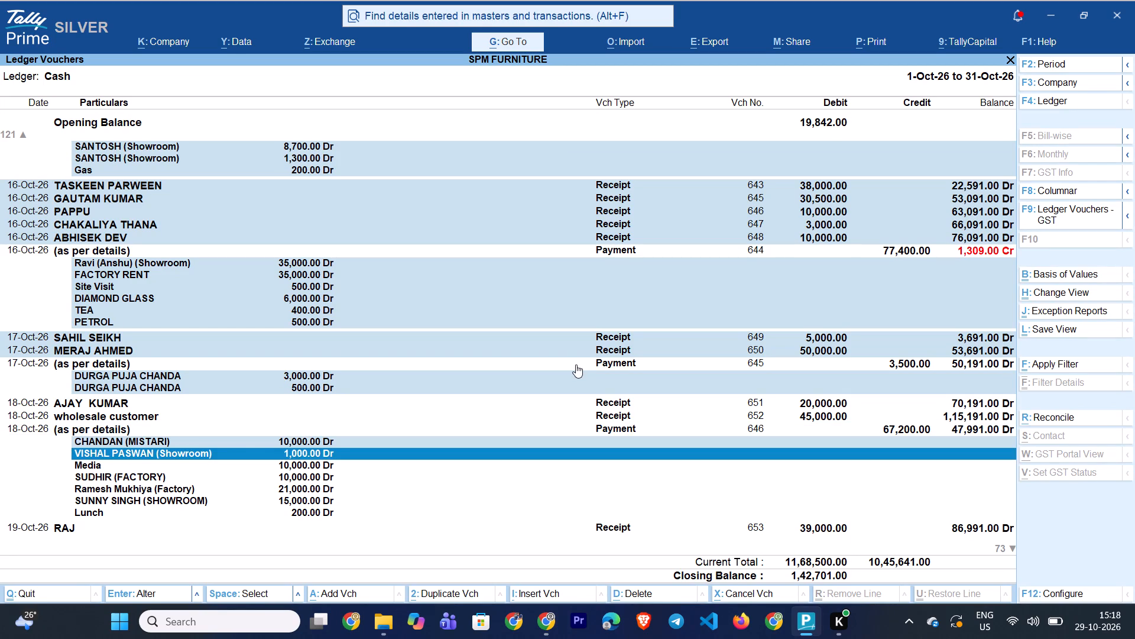
key(Down)
key(space)
Select the remaining detail lines of the 18 October payment 646, from Media down to Lunch.
key(Down)
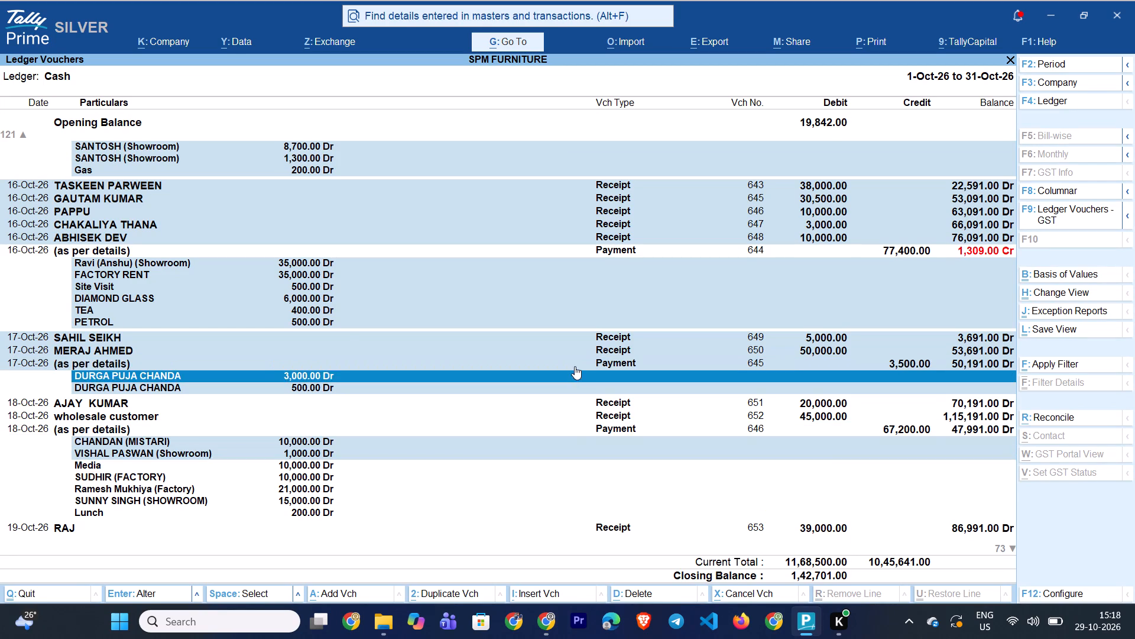
key(Down)
key(Down)
key(Down)
key(Down)
key(Down)
key(Down)
key(Down)
key(space)
key(Down)
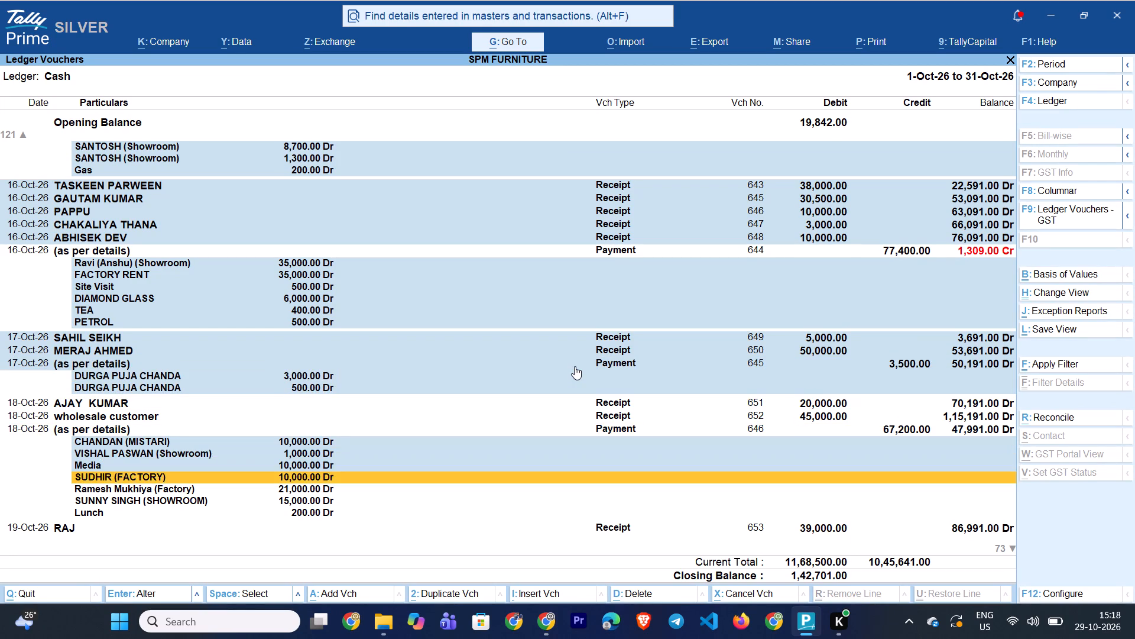
key(space)
key(Down)
key(space)
key(Down)
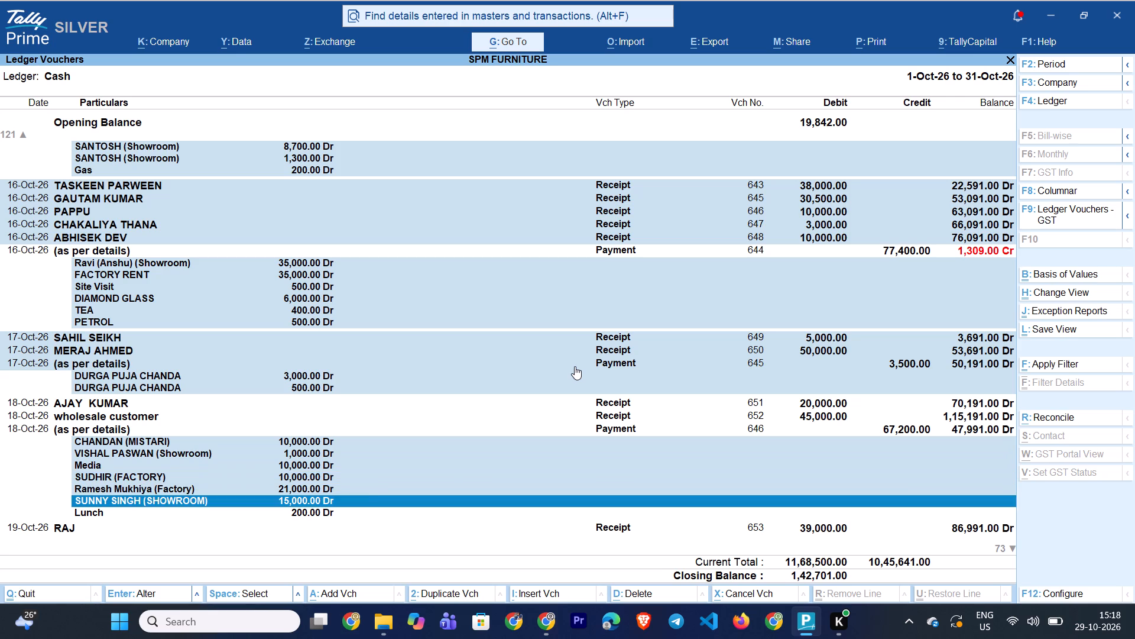
key(space)
key(Down)
key(space)
Examine the 19 and 20 October entries following payment 646, and return to its last detail lines.
key(Down)
key(Down)
key(Down)
key(Down)
key(Down)
key(Down)
key(Down)
key(Down)
key(Down)
key(Down)
key(Down)
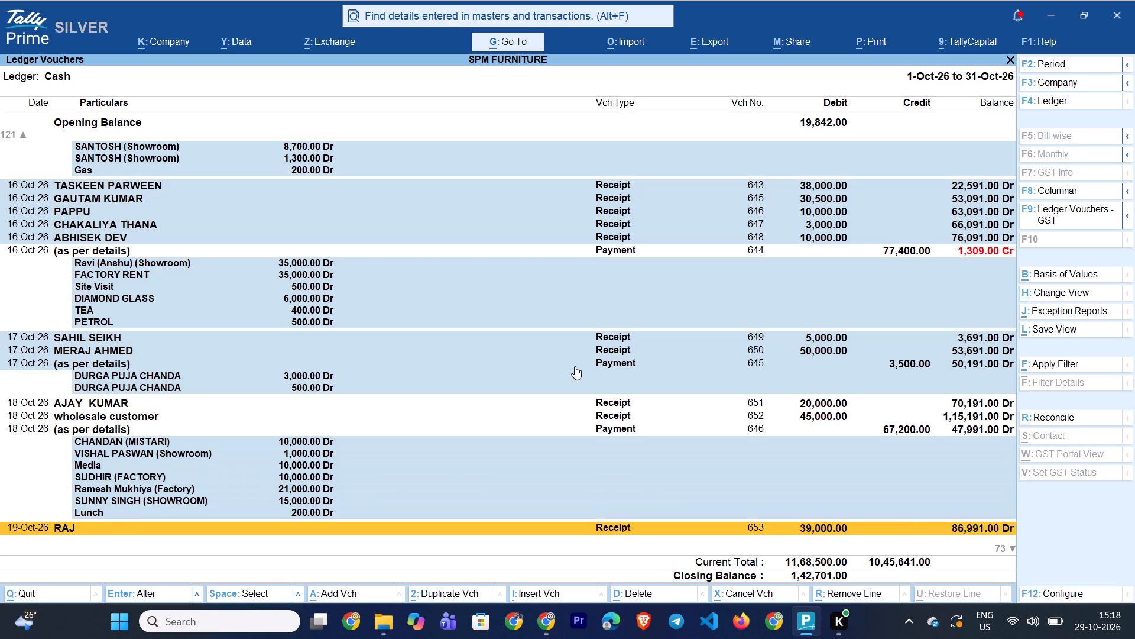
key(Up)
key(Up)
key(Up)
key(Up)
key(Up)
key(Up)
key(Up)
key(Up)
key(Up)
key(Up)
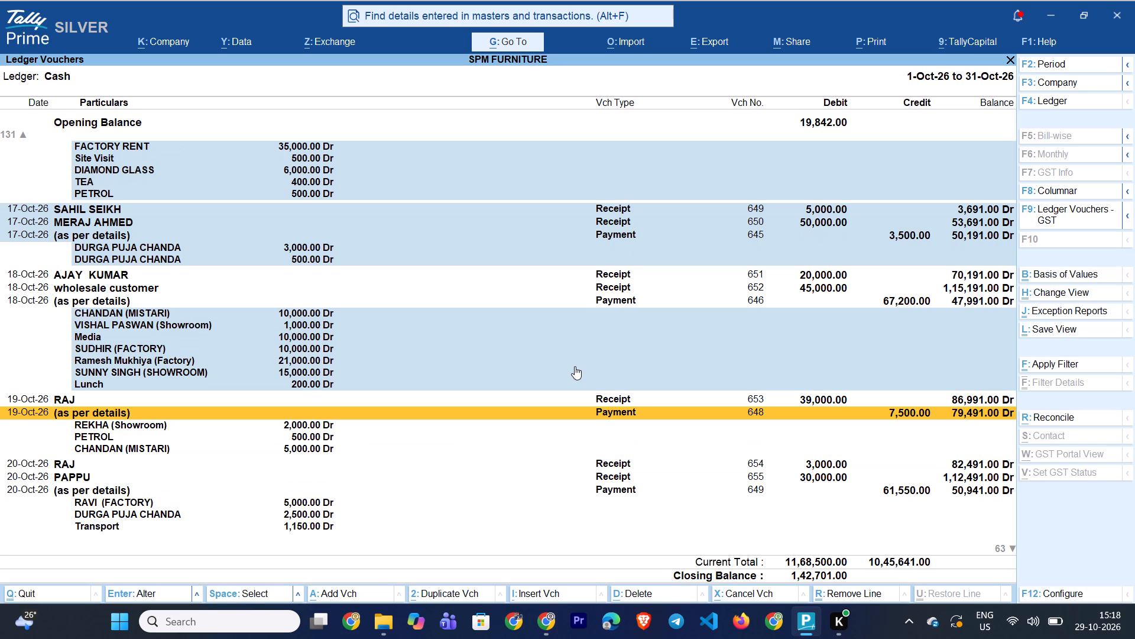
key(Up)
key(Up)
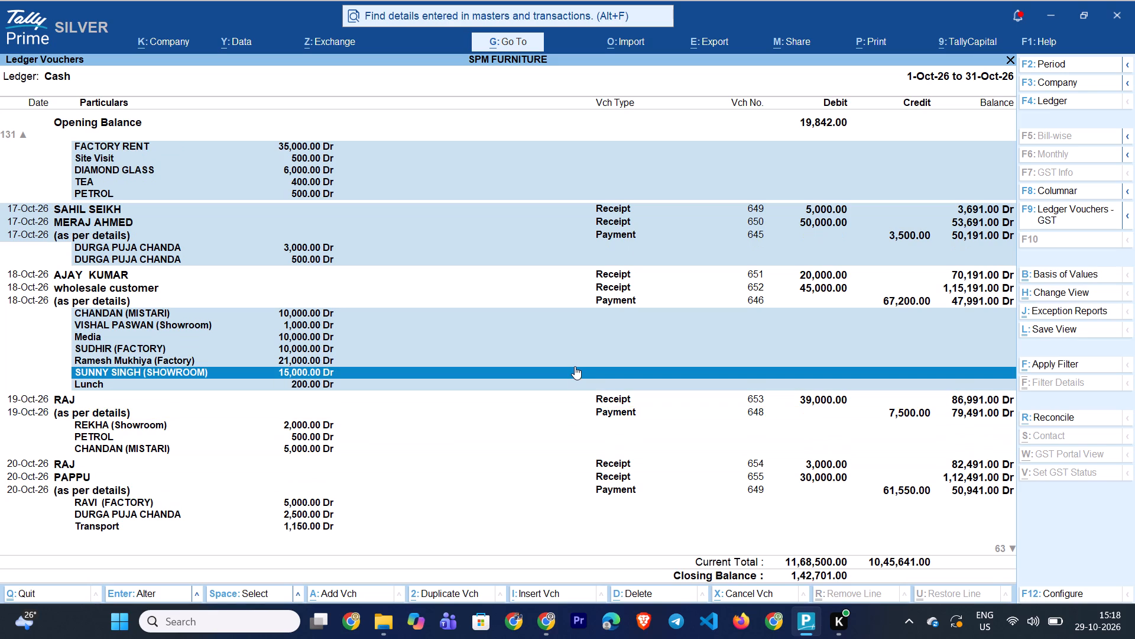
Deselect the Lunch detail line of the 18 October payment 646.
key(Down)
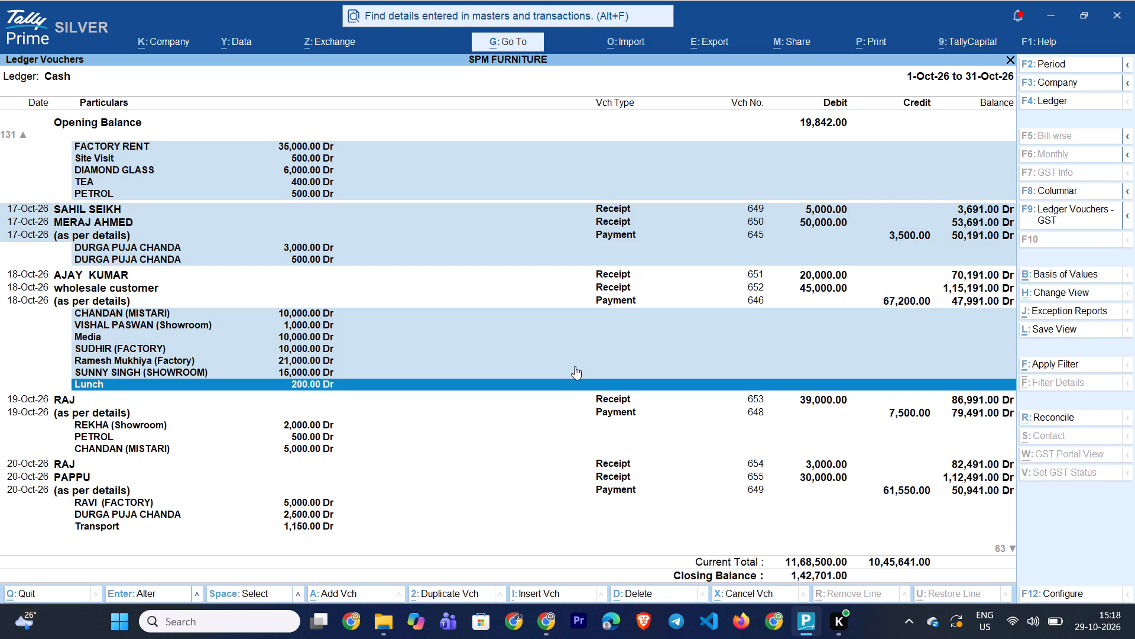
key(space)
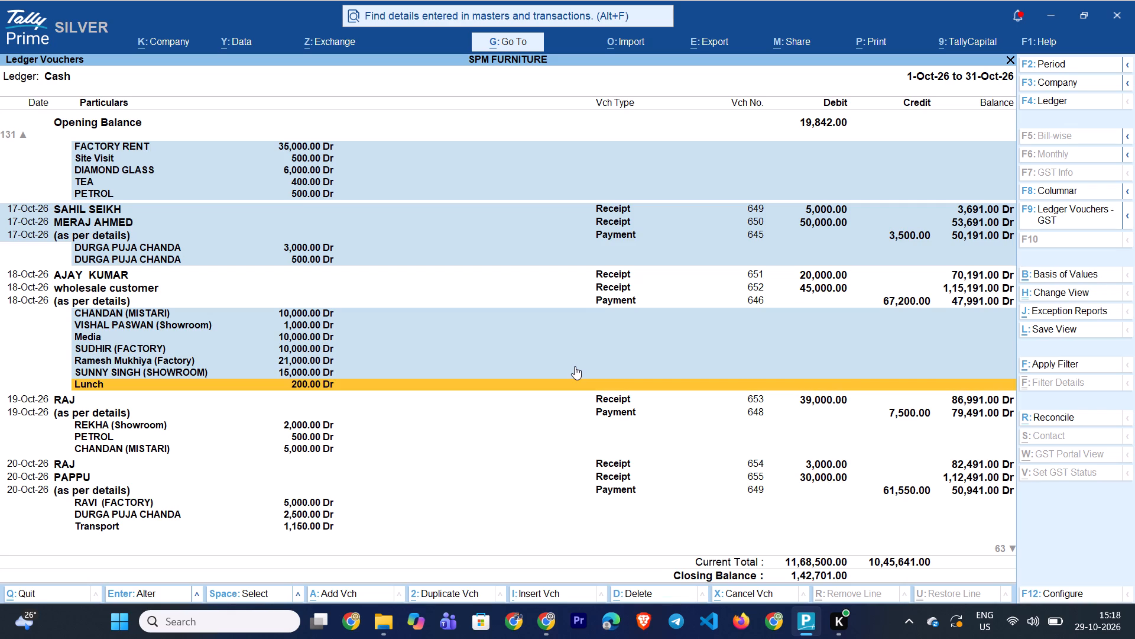
Open the 18 October payment 646 for alteration.
key(Up)
key(Up)
key(Up)
key(Up)
key(Up)
key(Up)
key(Up)
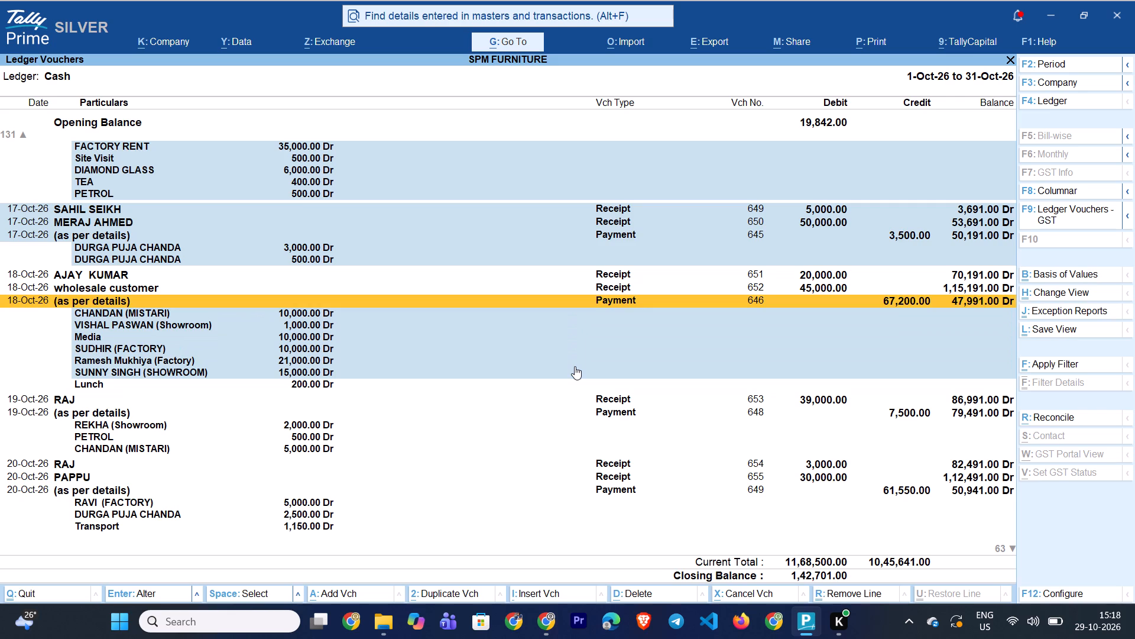
key(Return)
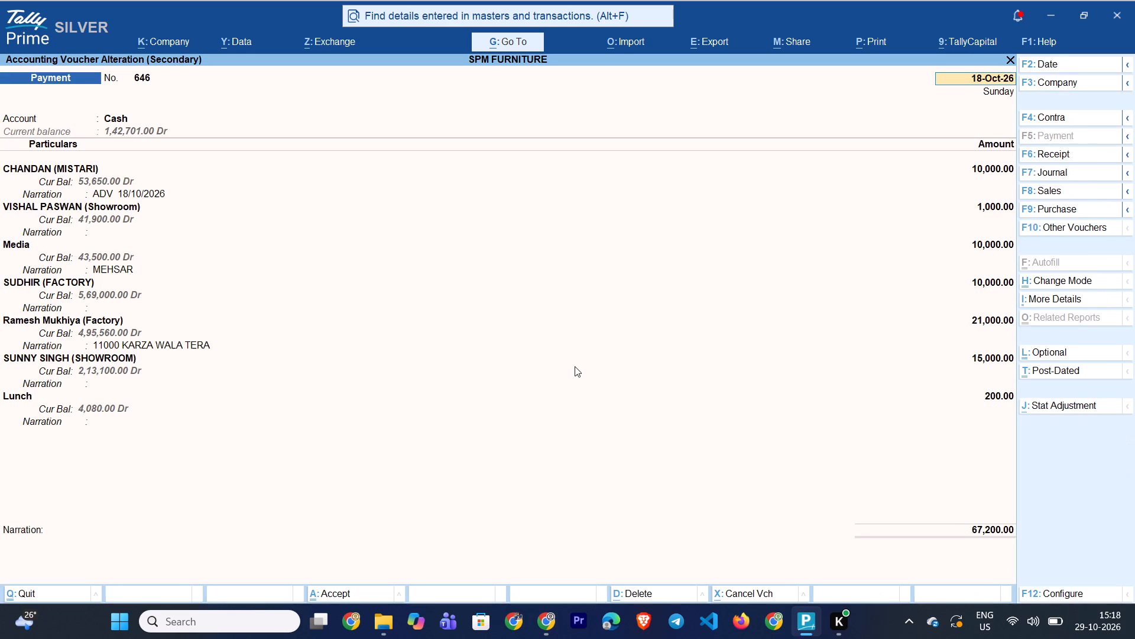
Clear the End of List entry below the Lunch line of payment 646 to make room for another ledger line.
key(Return)
key(Return)
key(Return)
key(Return)
key(Return)
key(Return)
key(Return)
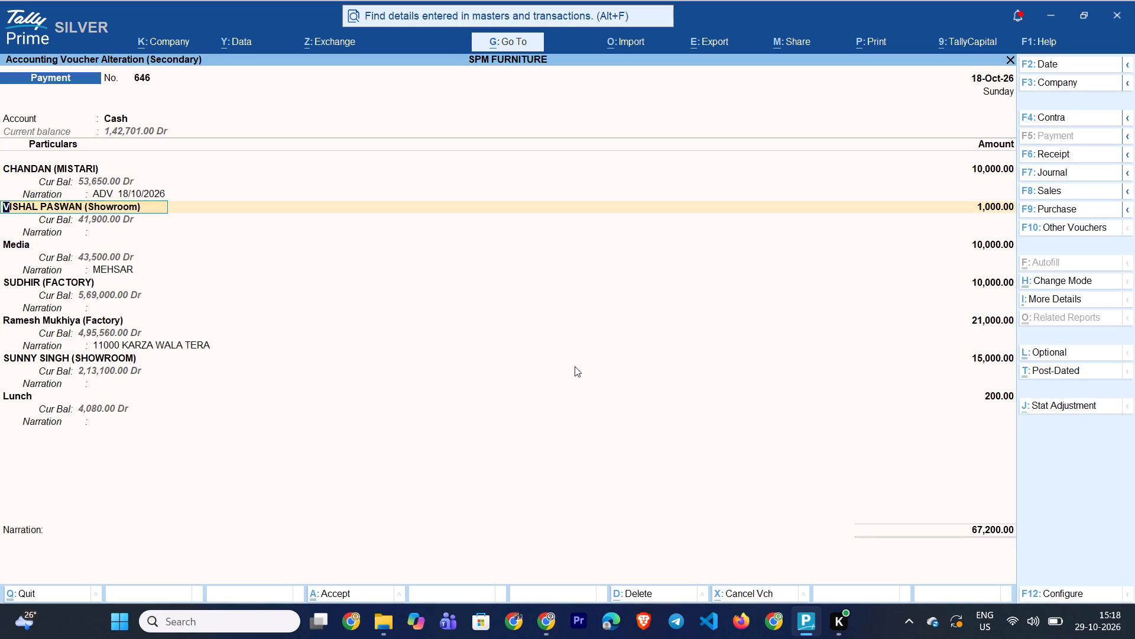
key(Return)
key(Down)
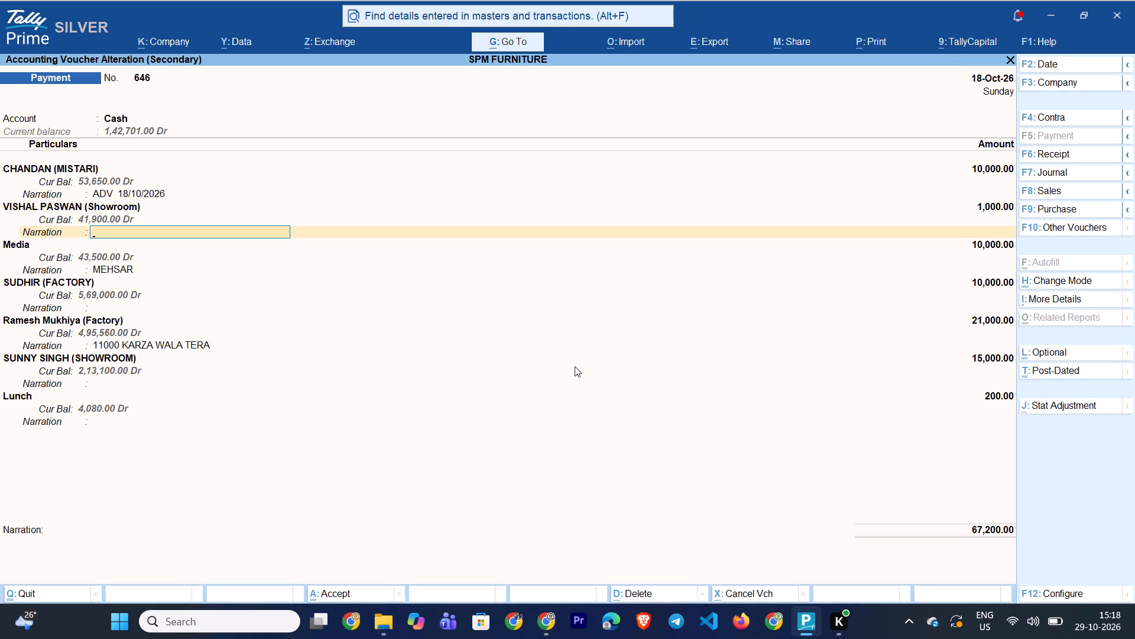
key(Down)
key(Down)
key(Down)
key(Down)
key(Down)
key(Down)
key(Down)
key(Down)
key(Down)
key(Down)
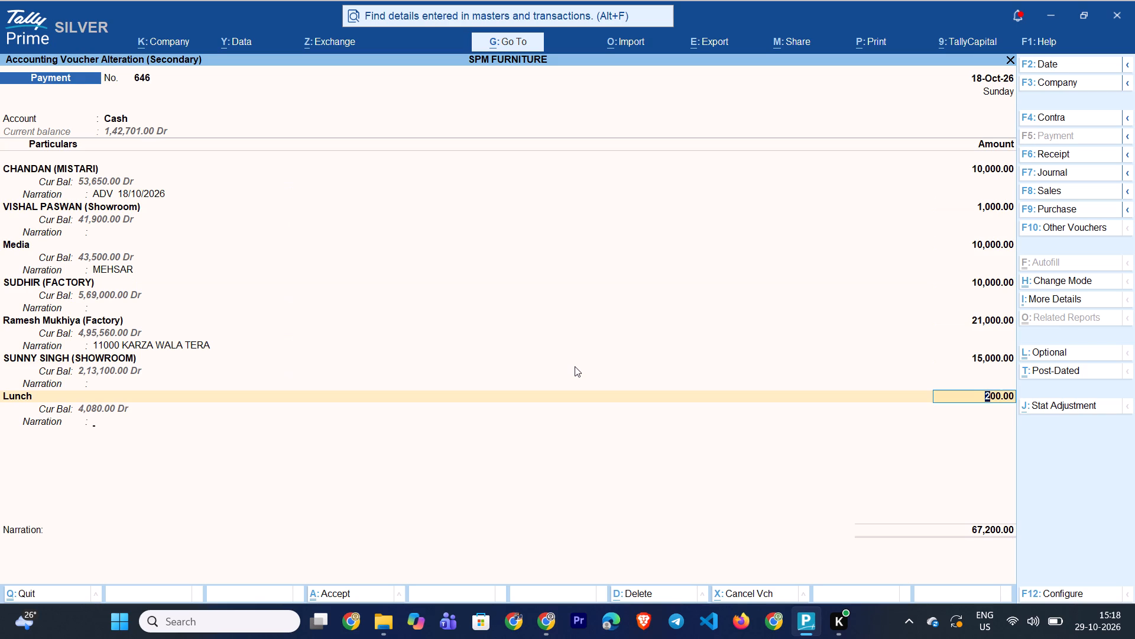
key(Down)
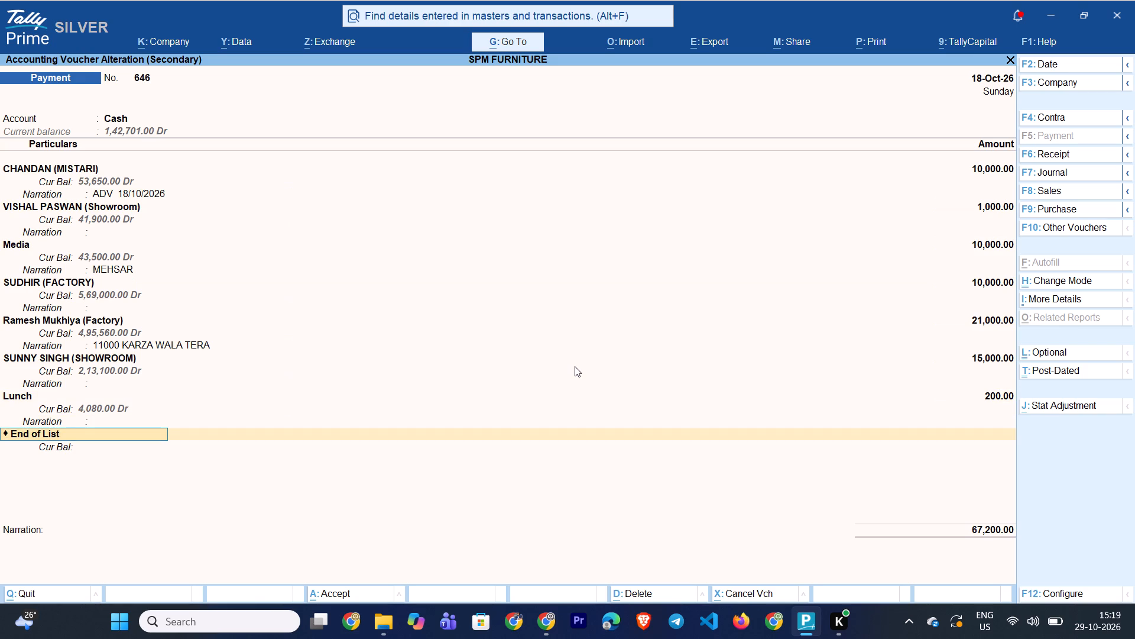
key(End)
key(BackSpace)
key(BackSpace)
key(BackSpace)
key(BackSpace)
key(BackSpace)
key(BackSpace)
key(BackSpace)
key(BackSpace)
key(BackSpace)
key(BackSpace)
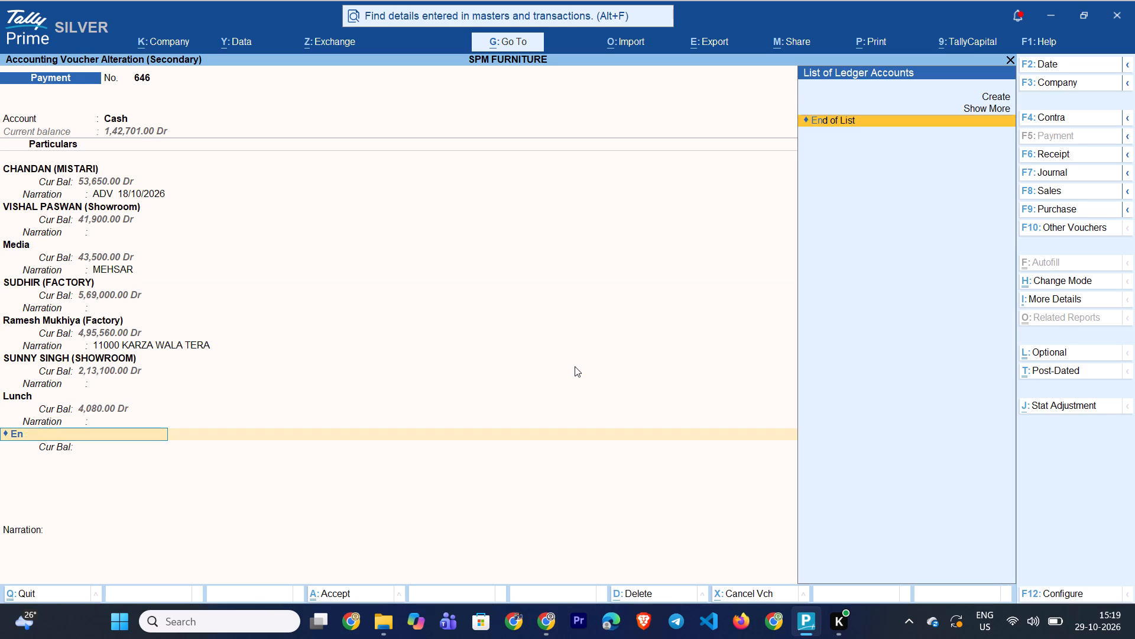
key(BackSpace)
key(BackSpace)
key(BackSpace)
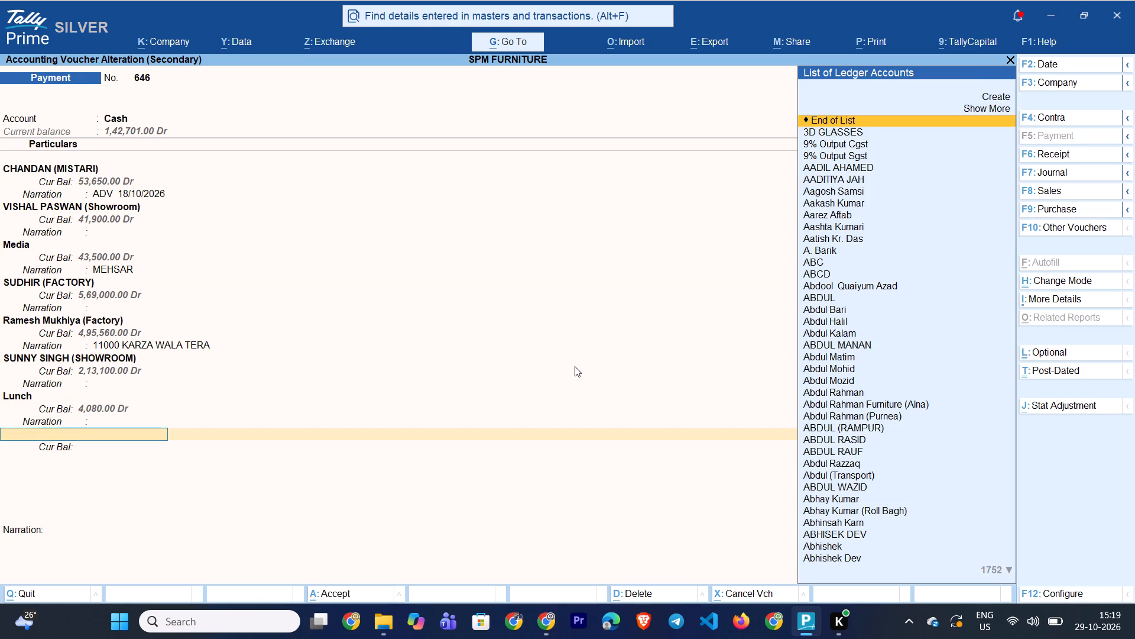
key(BackSpace)
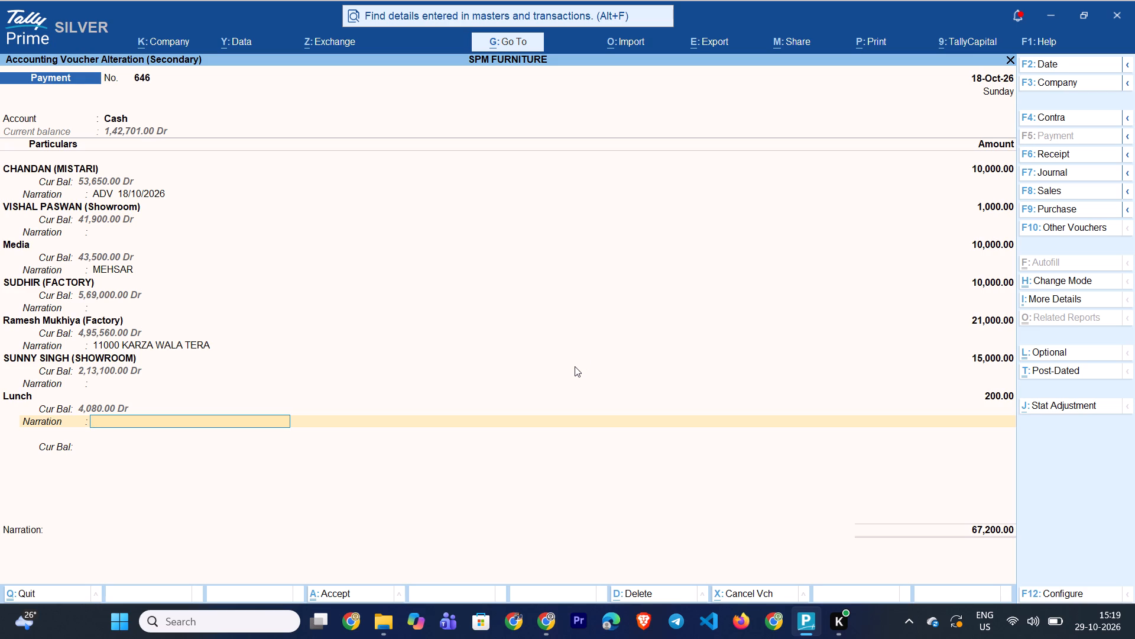
key(Return)
Add a line for the all-capitals, non-salary Rahul ledger with amount 25,604 and narration (MAC).
text(RAHUL)
key(Down)
key(Down)
key(Down)
key(Down)
key(Down)
key(Down)
key(Down)
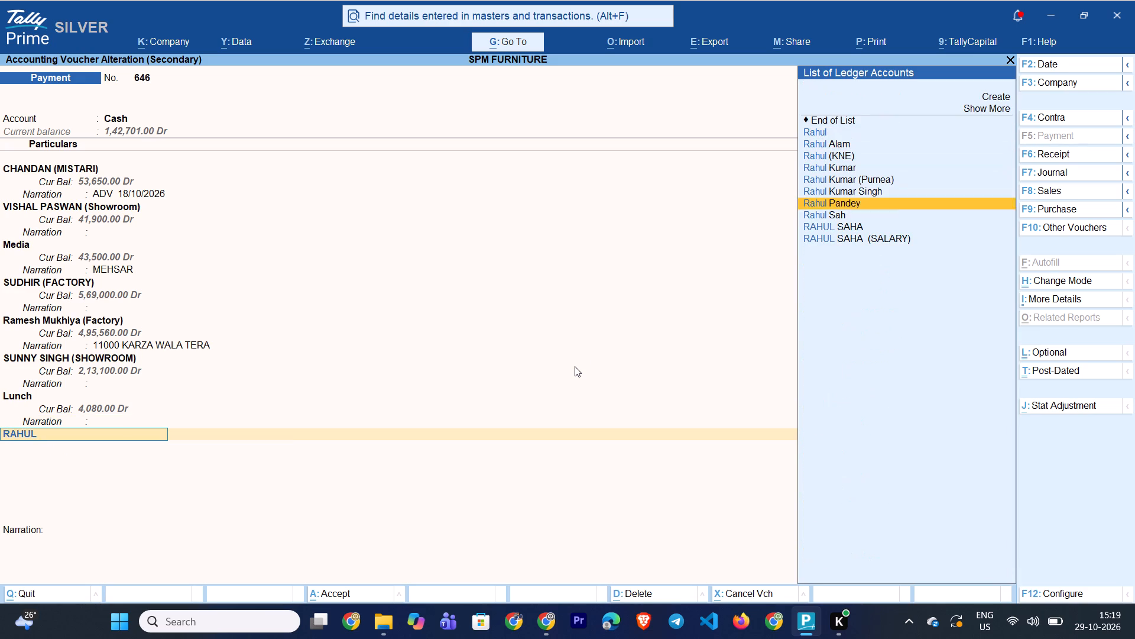
key(Down)
key(Down)
key(Return)
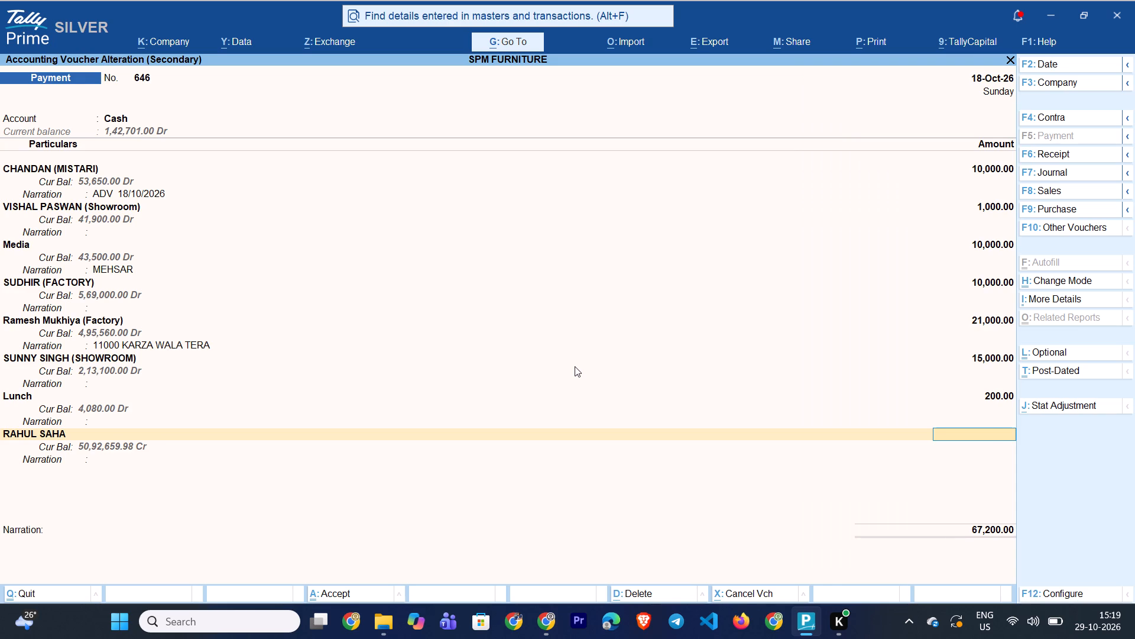
text(256)
text(04)
key(Return)
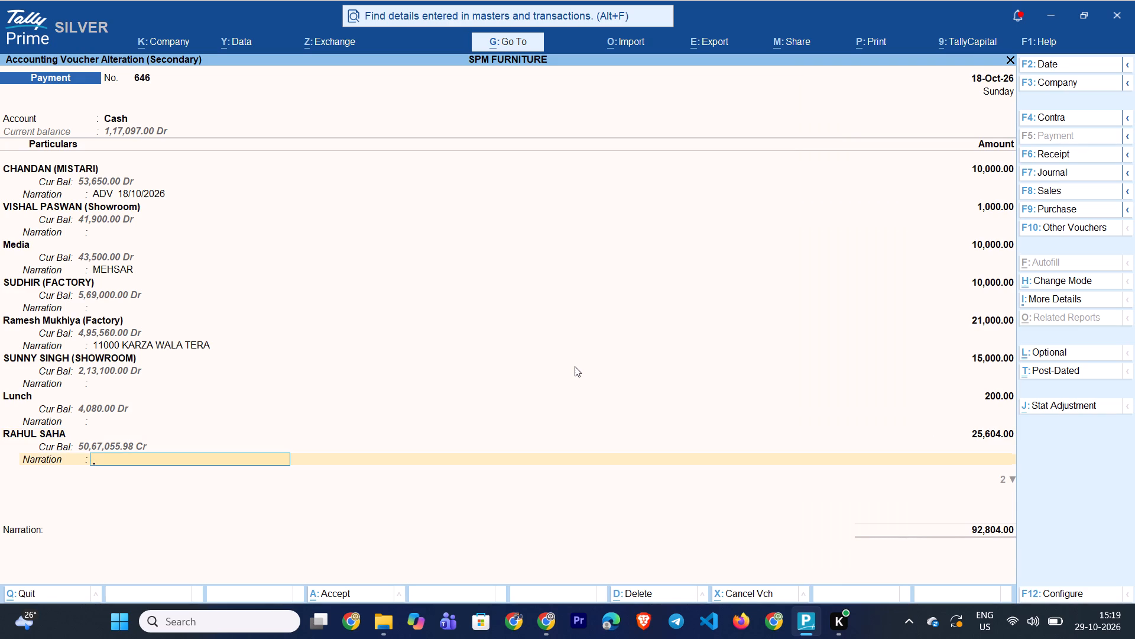
text((M)
text(AC)
key(shift+parenright)
key(Return)
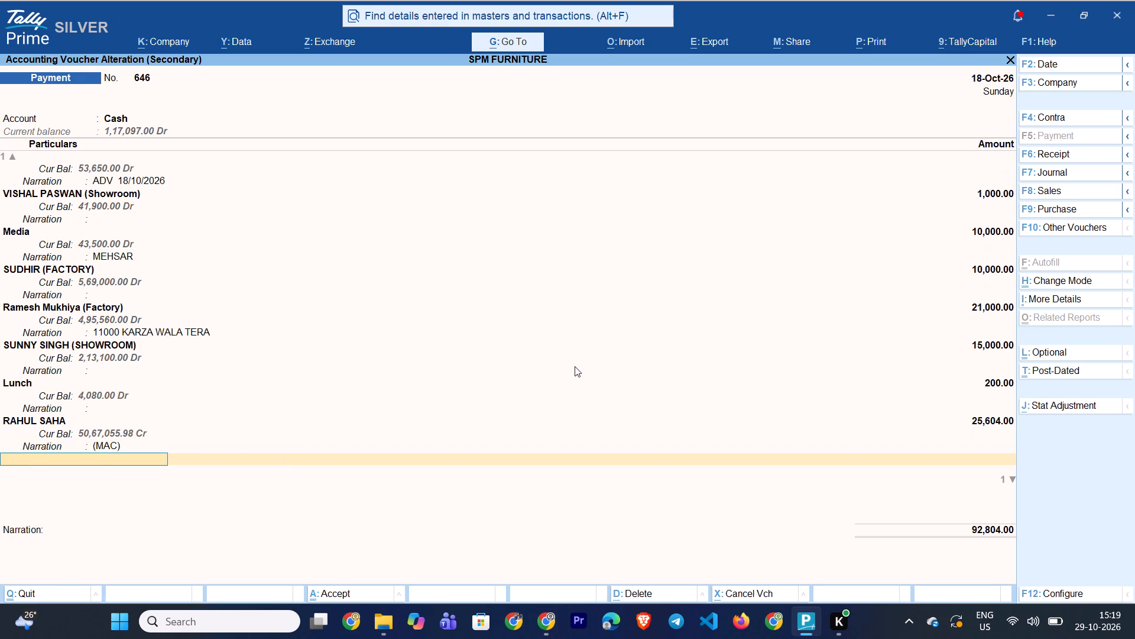
Add another line for the same all-capitals, non-salary Rahul ledger with amount 9,266 and narration (SHAGUPTA).
text(RAHUL)
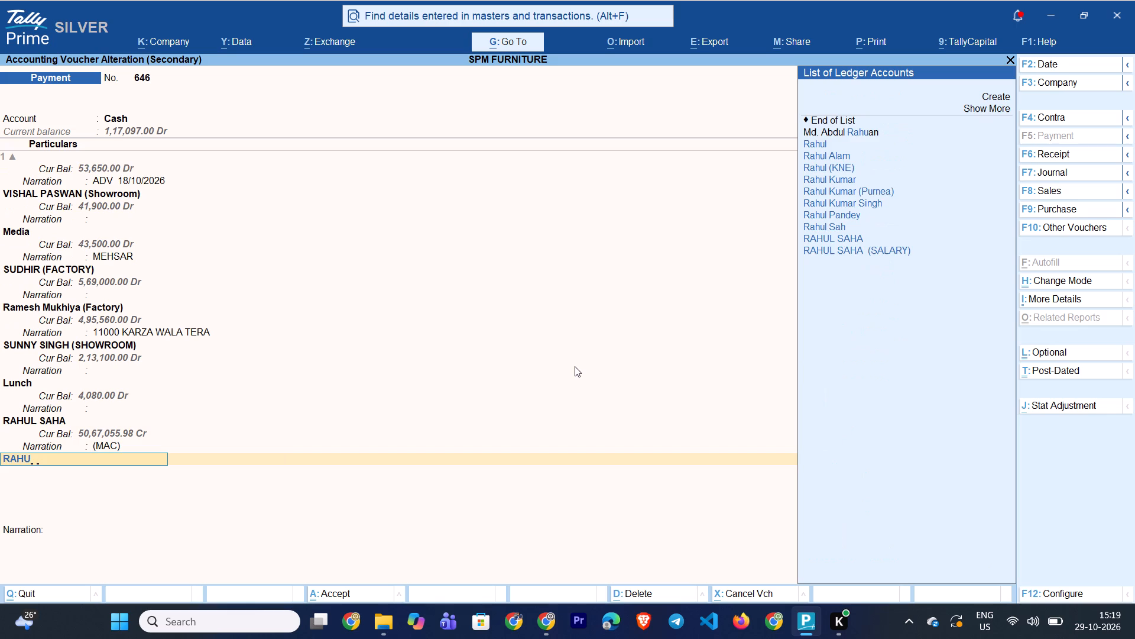
key(Down)
key(Down)
key(Down)
key(Down)
key(Down)
key(Down)
key(Down)
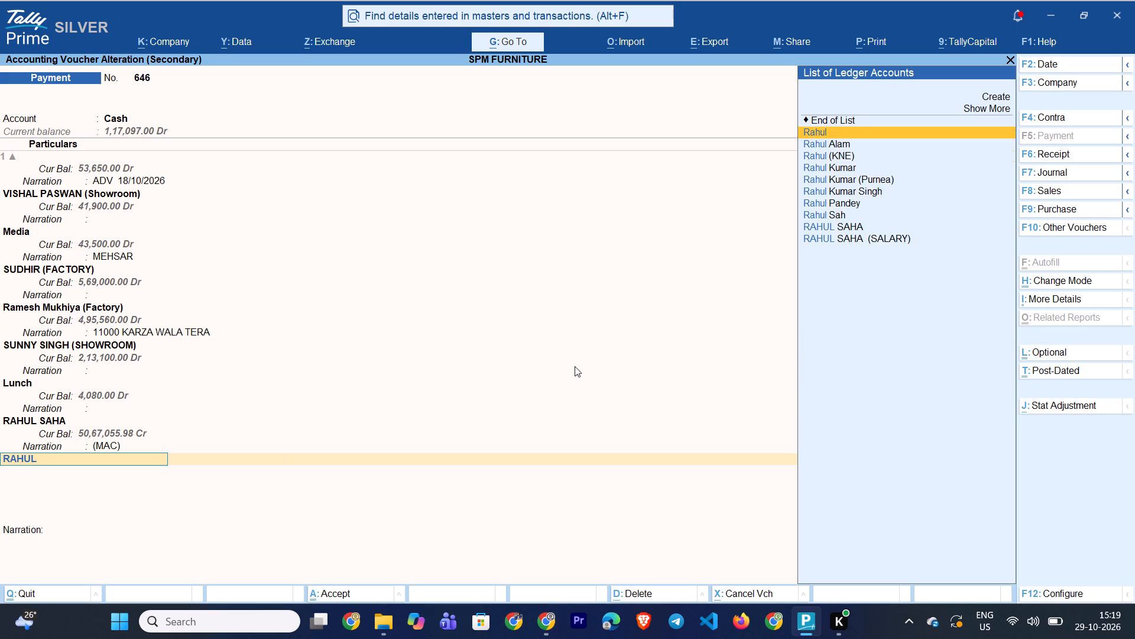
key(Down)
key(Down)
key(Return)
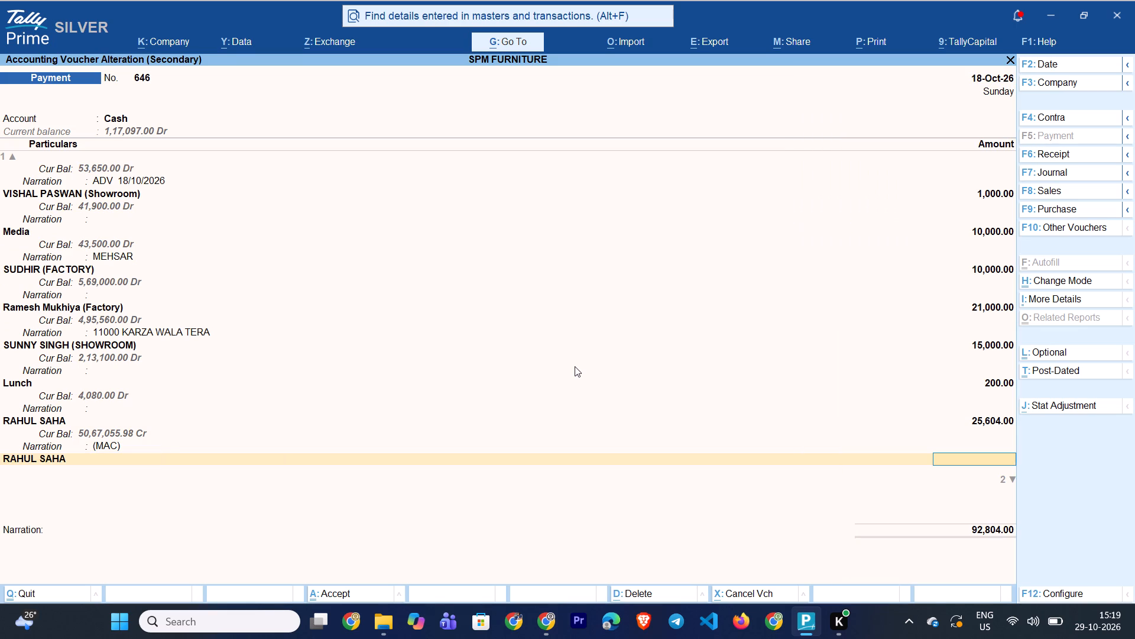
text(9266)
key(Return)
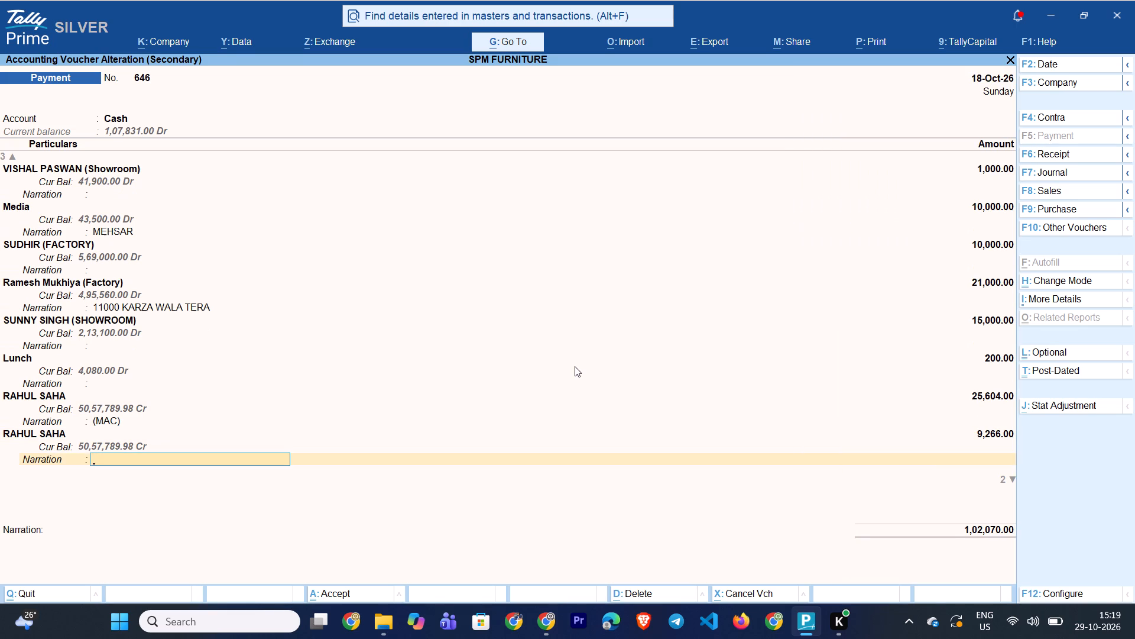
key(shift+parenleft)
text(SJ)
key(BackSpace)
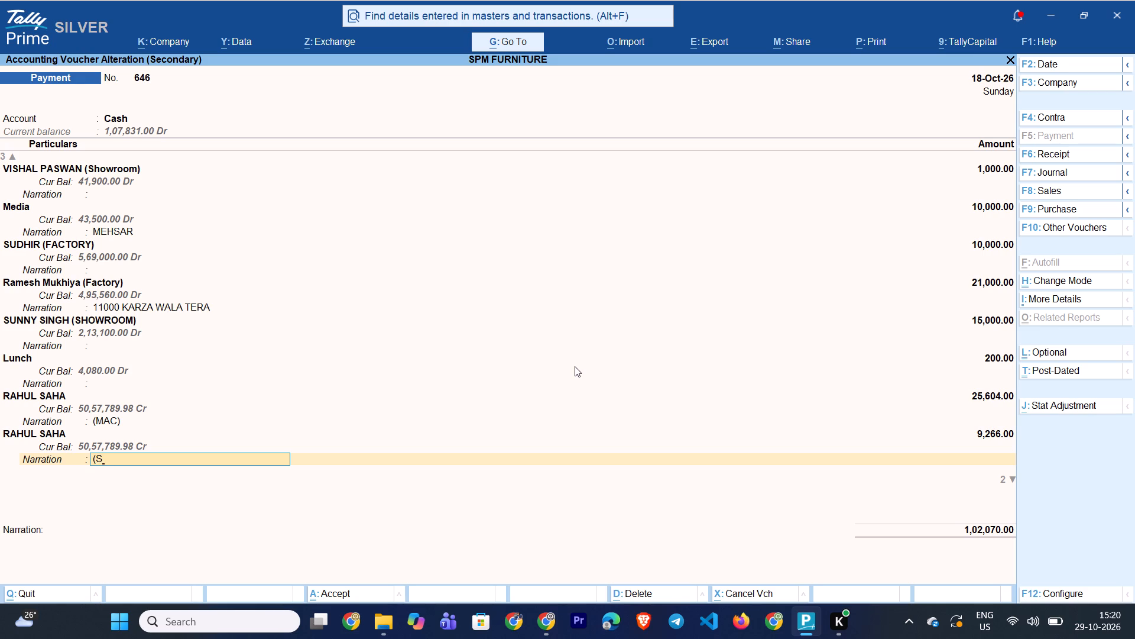
text(HA)
text(GUPTA)
key(shift+parenright)
key(Return)
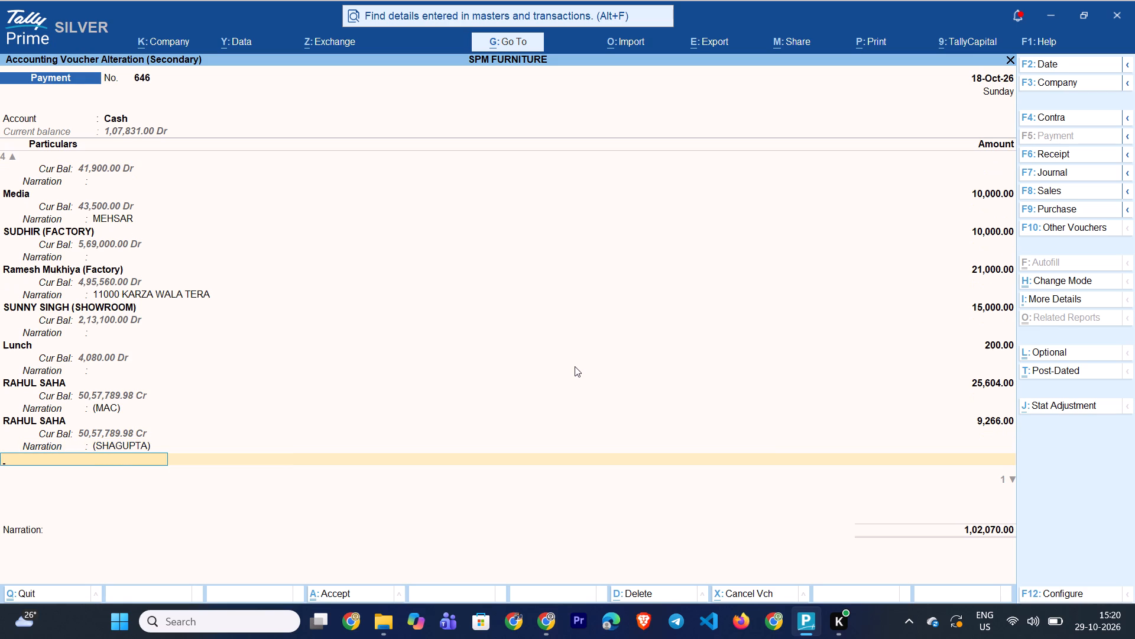
Search the ledger accounts for MDF and look through the matching entries for the next payment line.
text(MDF)
key(space)
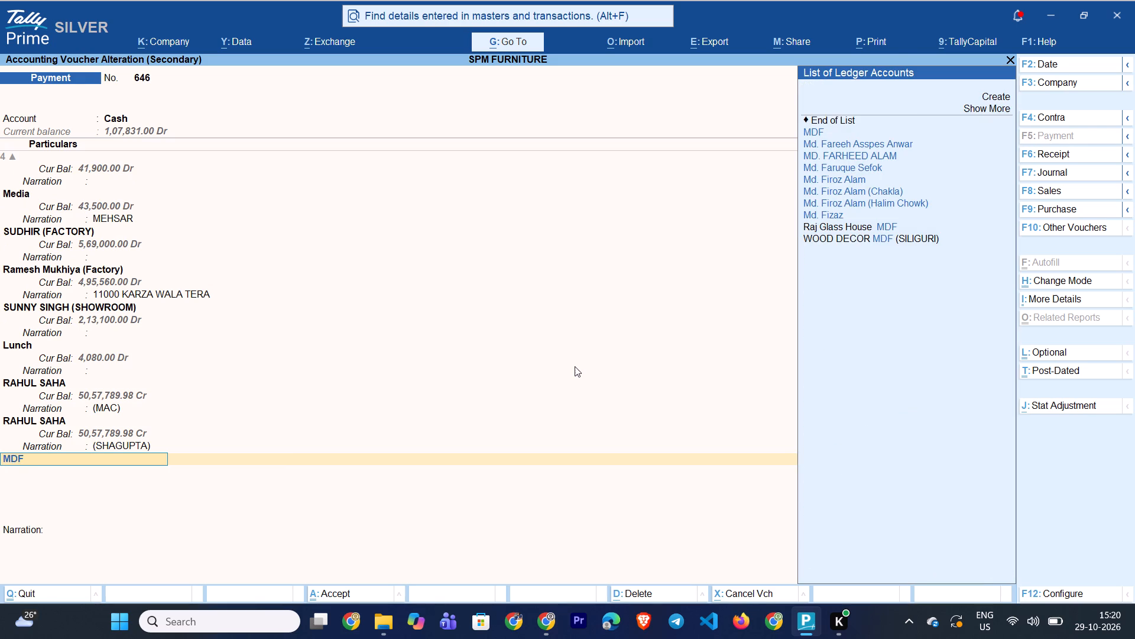
key(Down)
key(Down)
key(Down)
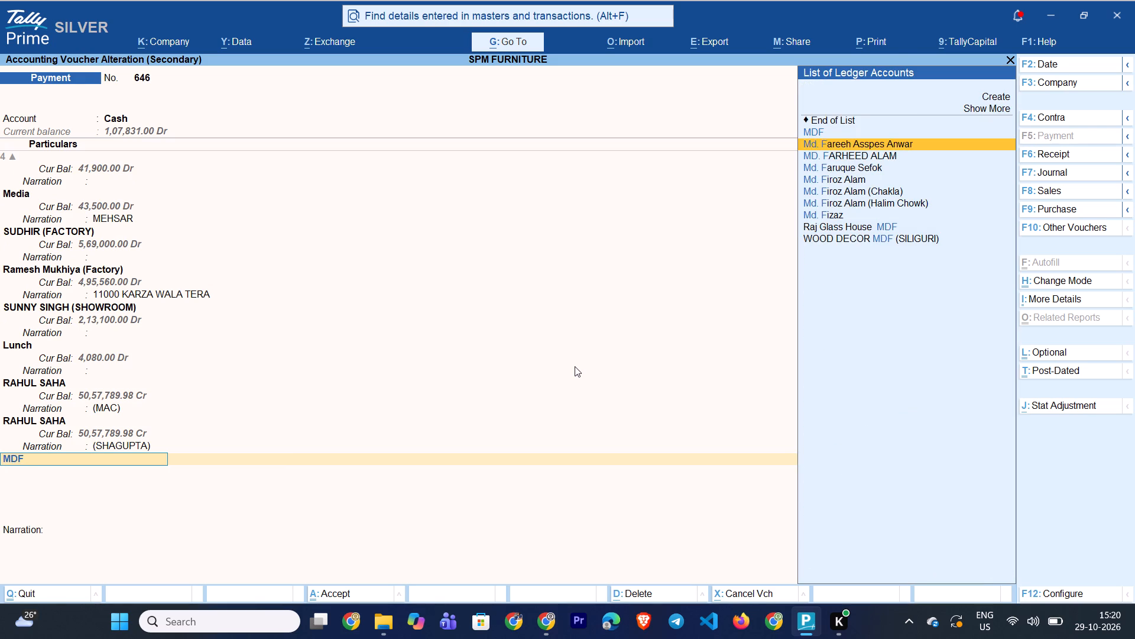
key(Down)
key(Down)
key(Down)
key(Down)
key(Down)
key(Down)
key(Down)
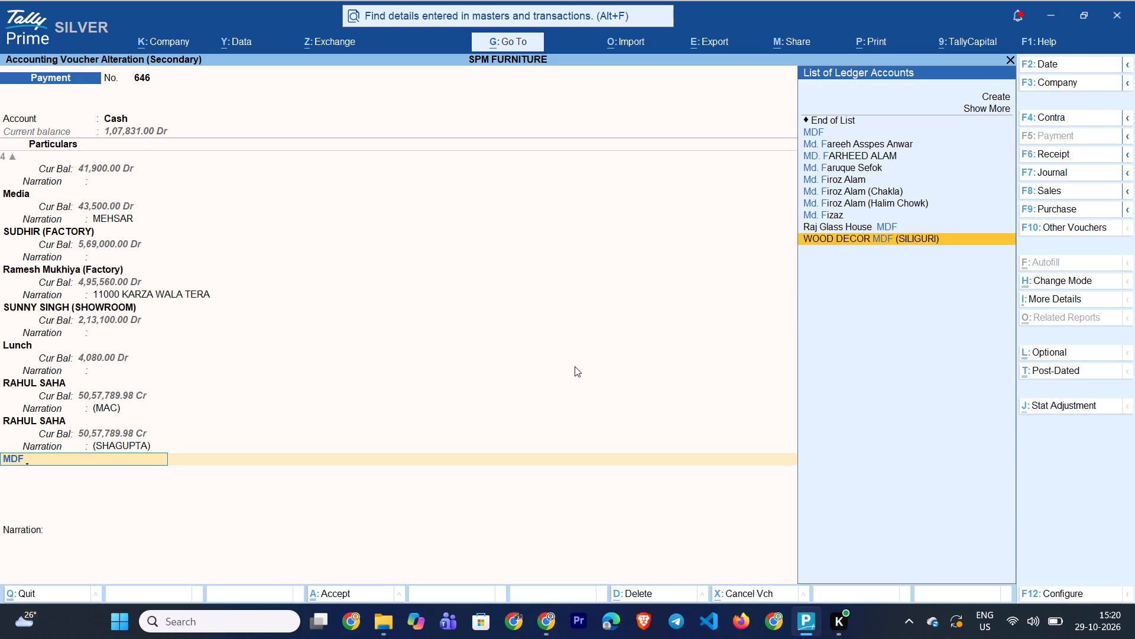
key(BackSpace)
key(BackSpace)
key(BackSpace)
key(BackSpace)
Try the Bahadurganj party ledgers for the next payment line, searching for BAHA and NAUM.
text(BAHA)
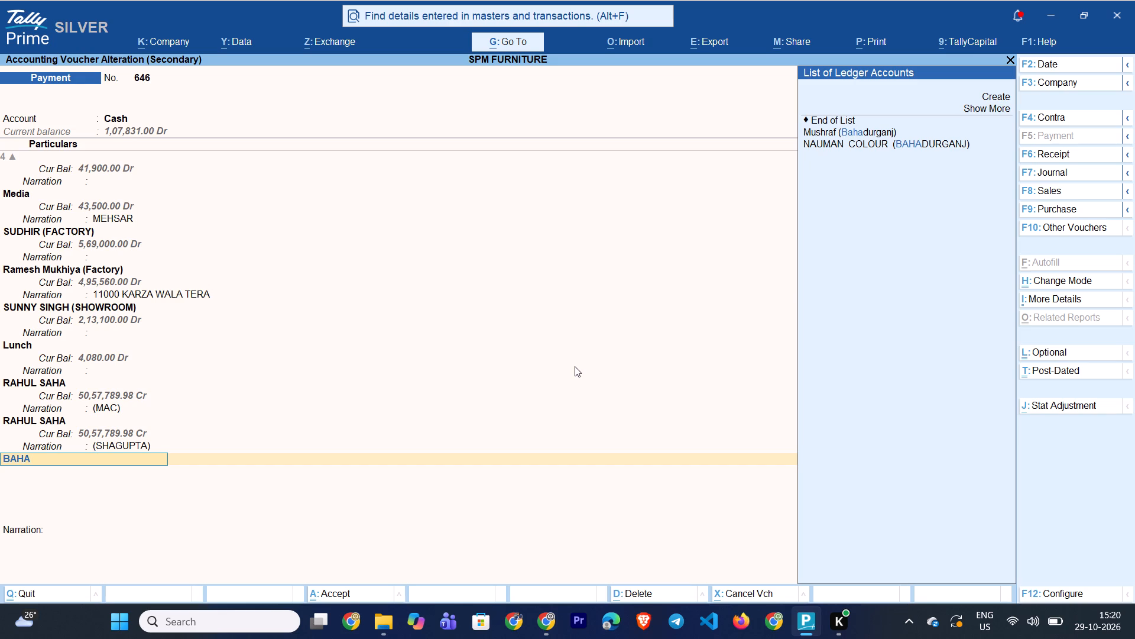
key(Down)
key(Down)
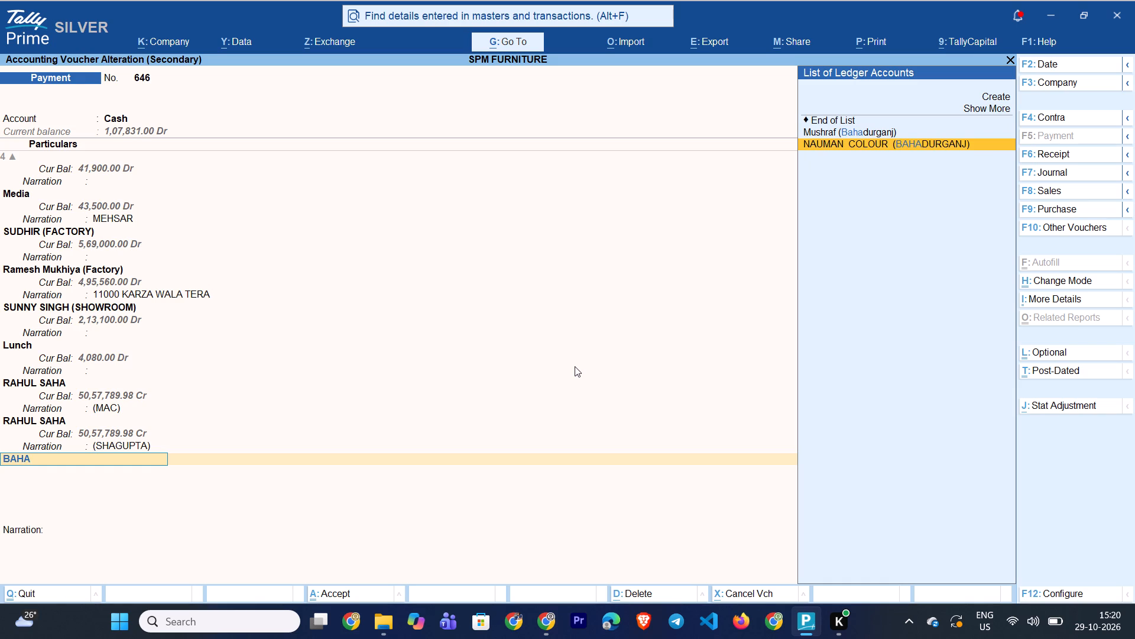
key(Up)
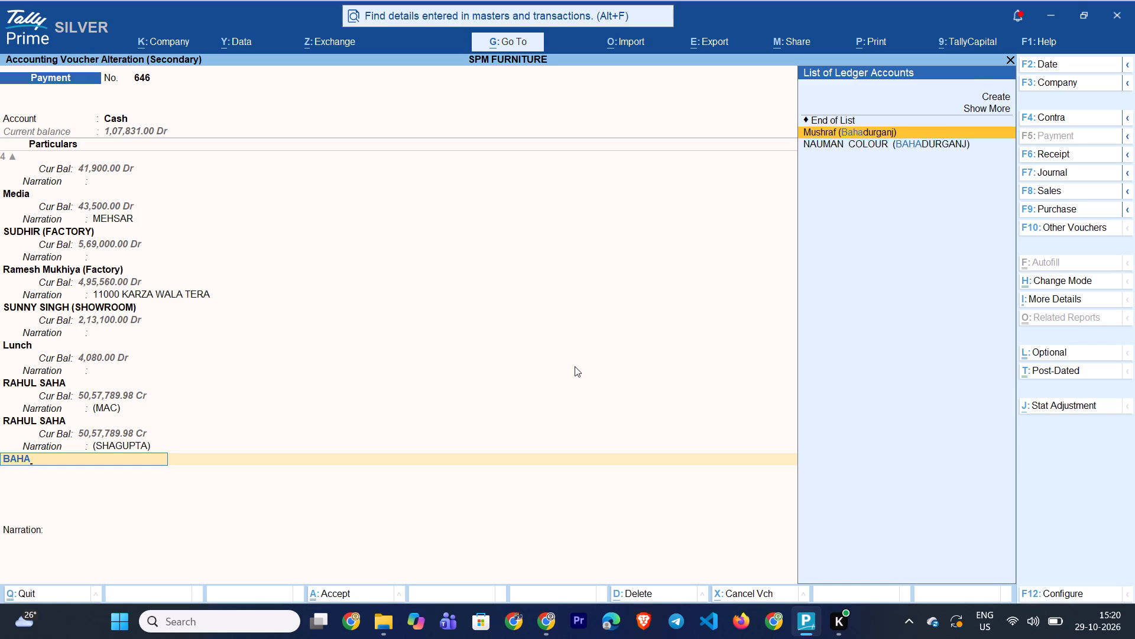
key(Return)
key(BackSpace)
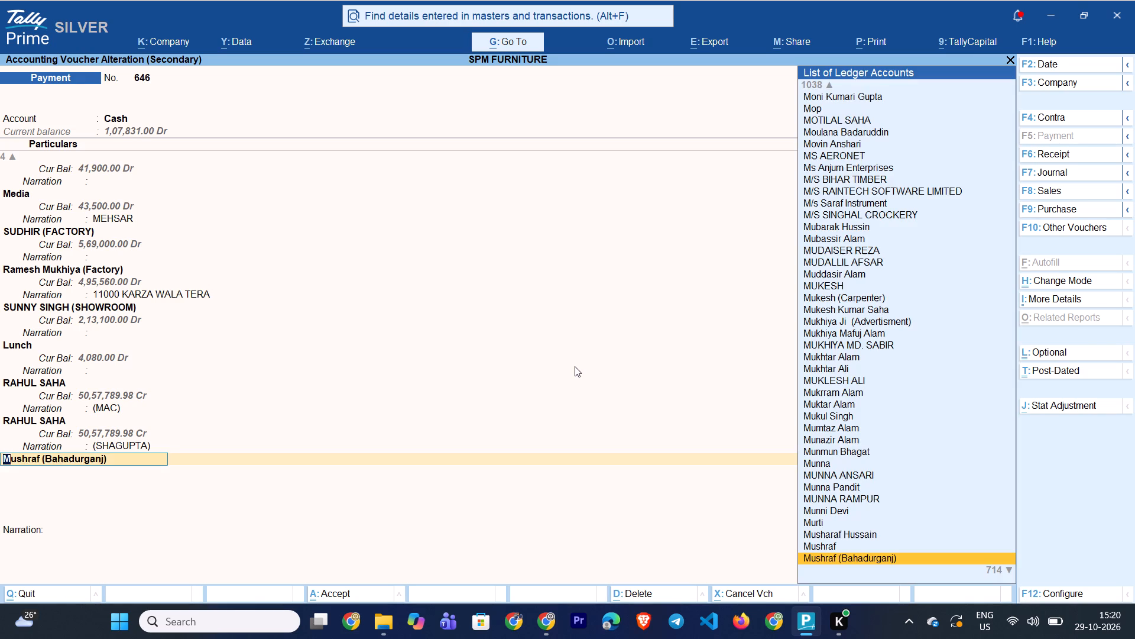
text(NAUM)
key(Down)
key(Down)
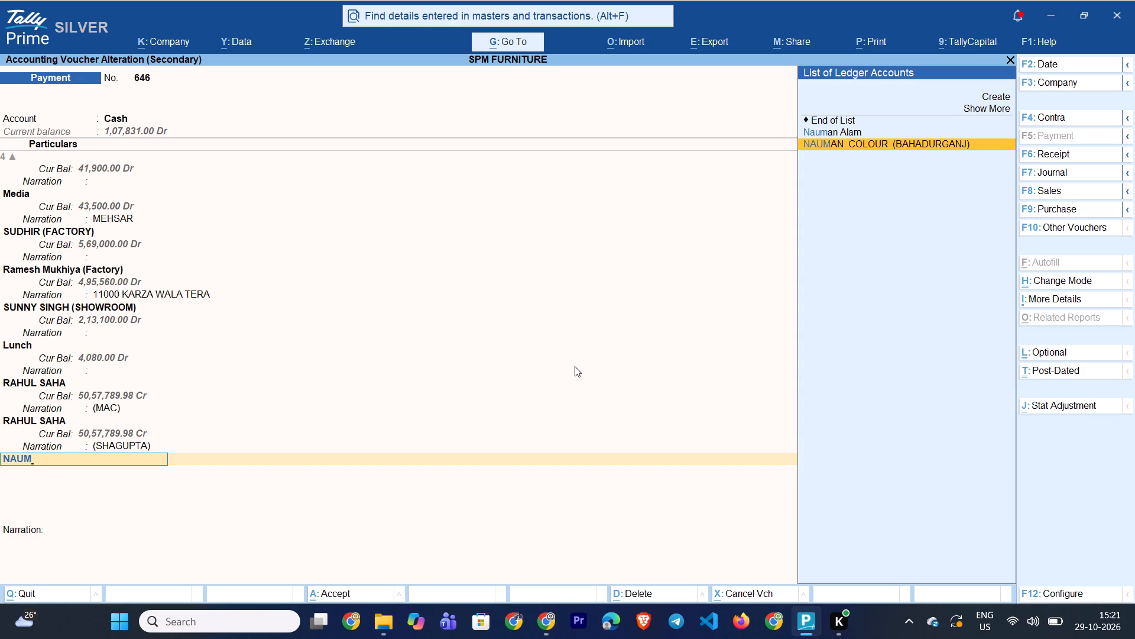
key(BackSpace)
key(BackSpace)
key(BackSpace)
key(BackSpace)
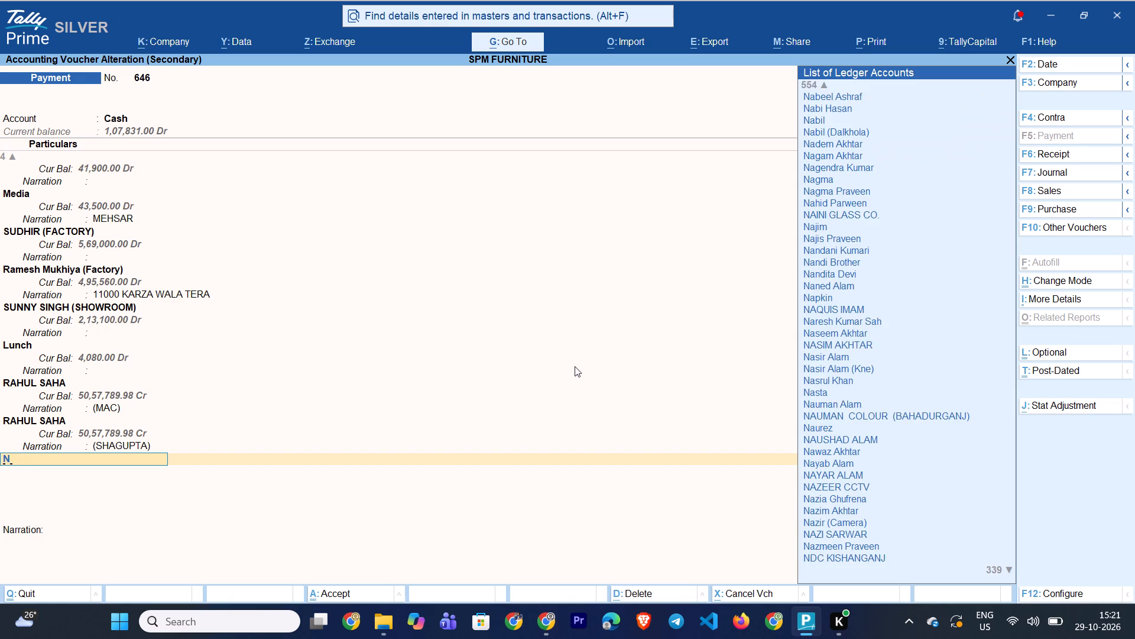
Add a line for RADHE KRISHNA SALES with amount 50,000, bill reference On Account, and narration MDF (BHAGALPUR).
text(RADHA)
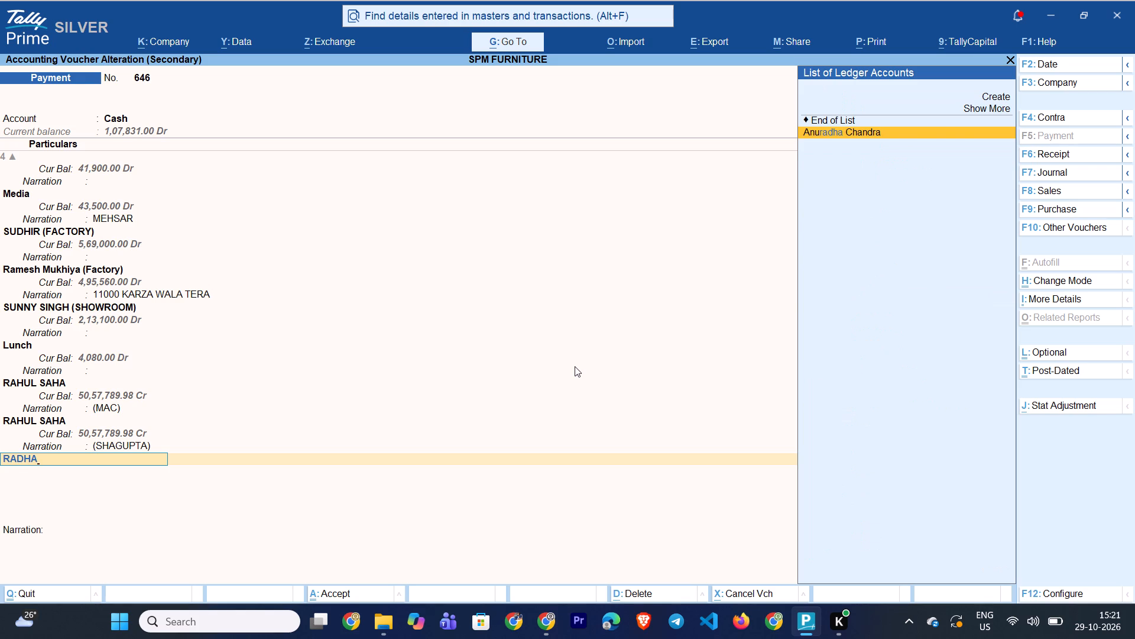
key(BackSpace)
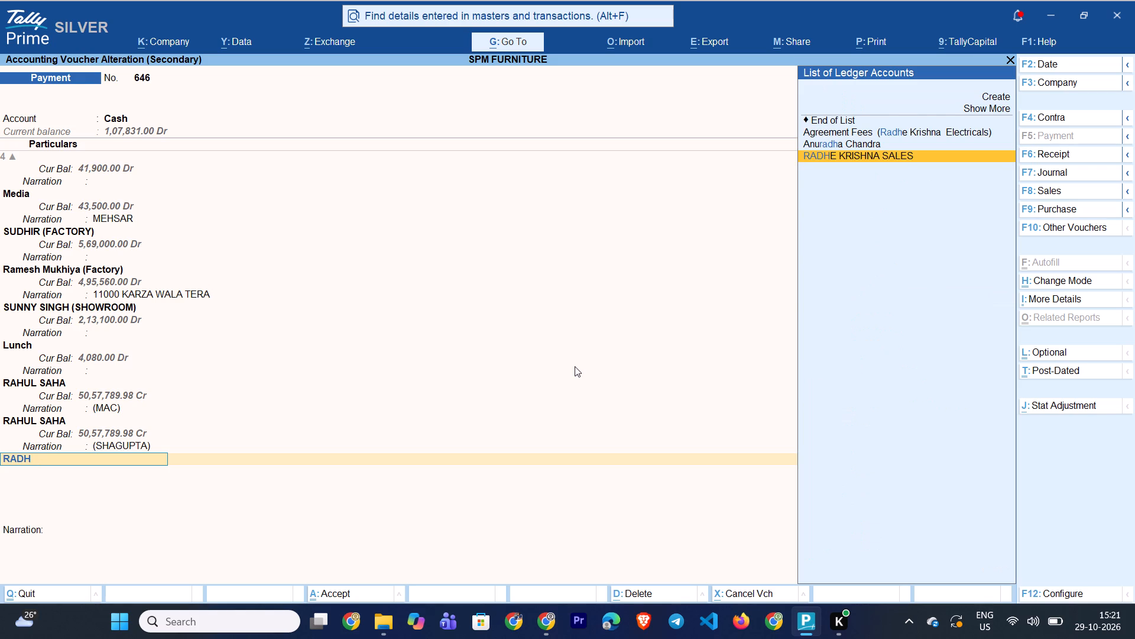
key(Return)
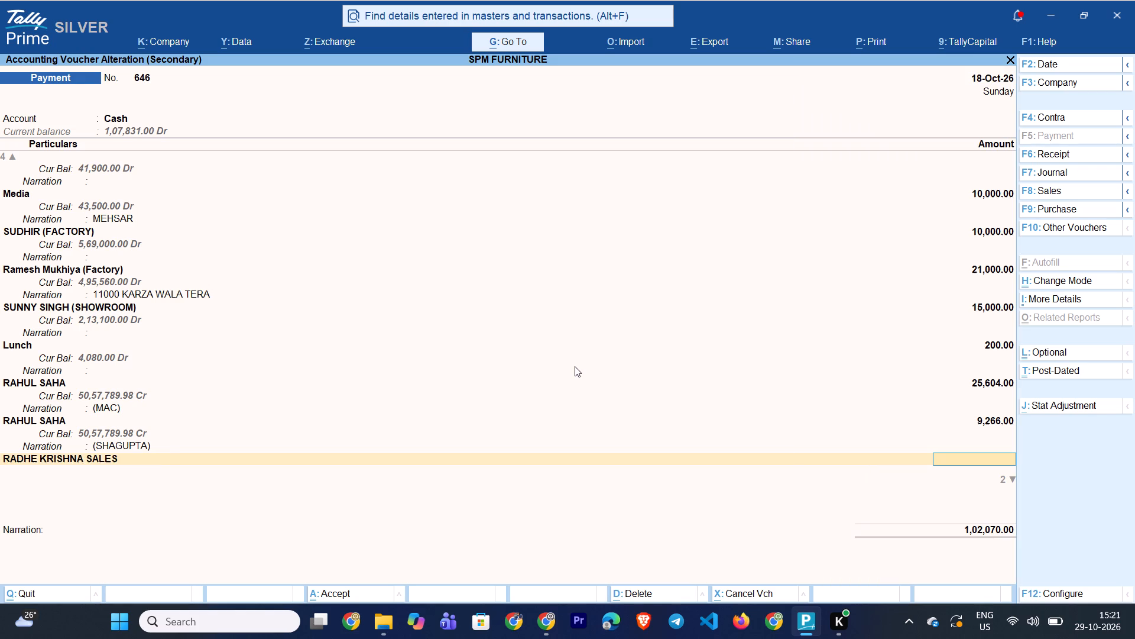
text(50000)
key(Return)
key(Return)
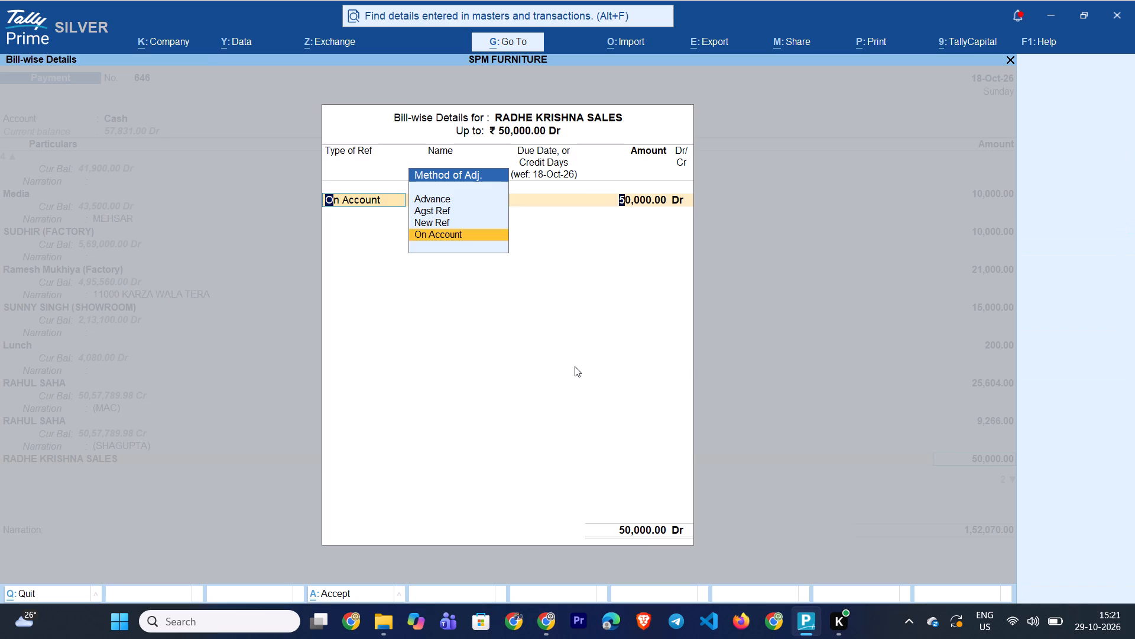
key(Return)
key(Return)
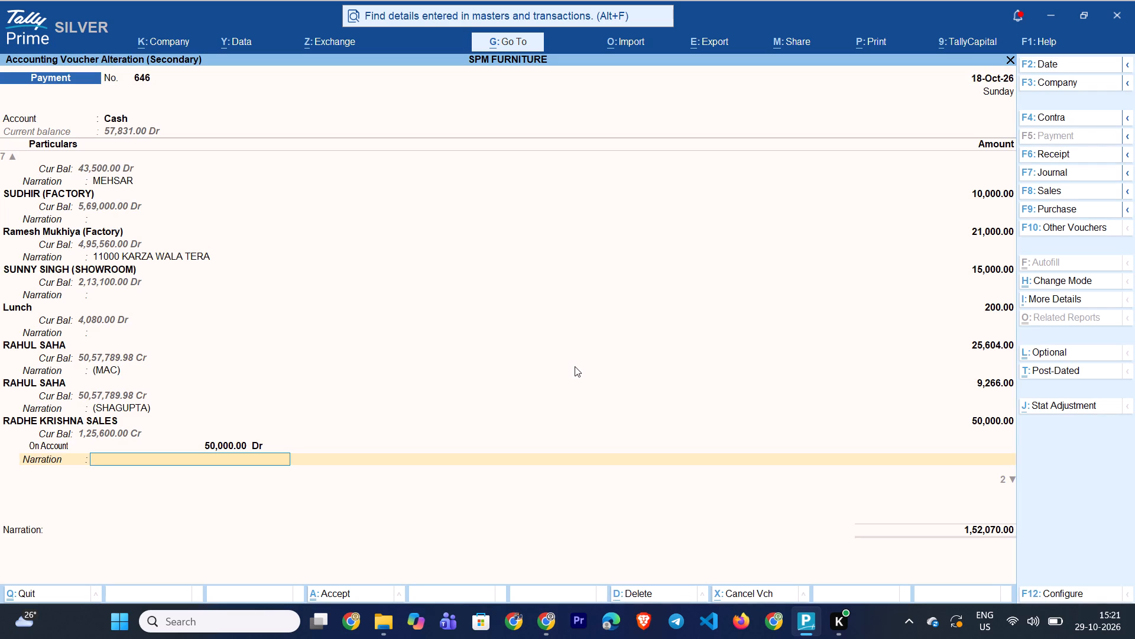
text(MDF)
key(space)
key(shift+parenleft)
text(BHA)
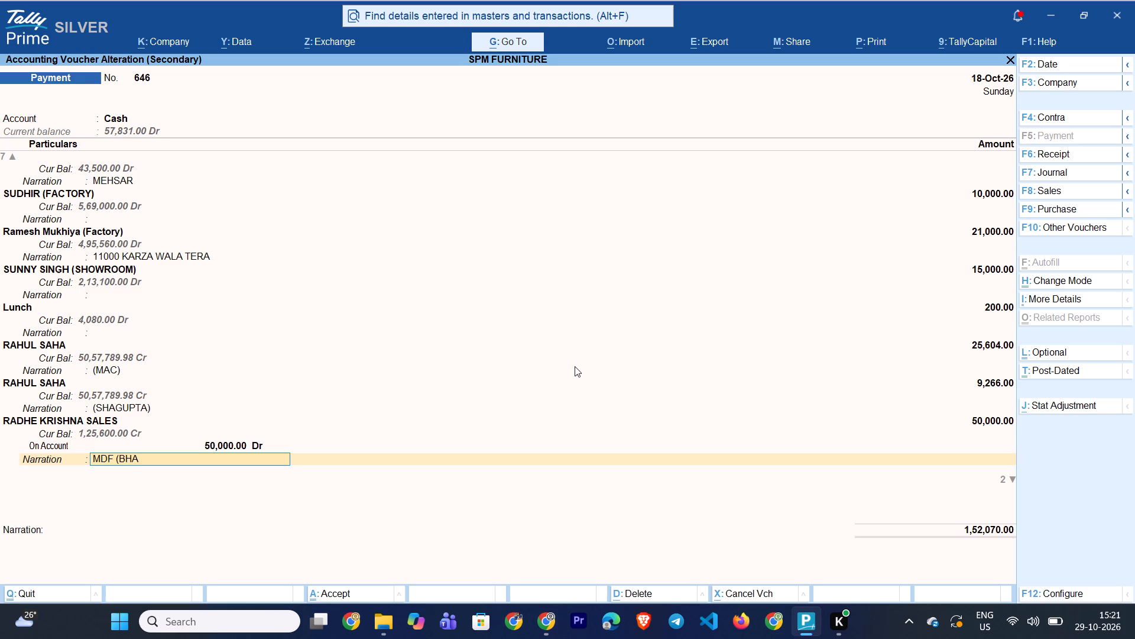
text(GALPUR)
key(shift+parenright)
key(Return)
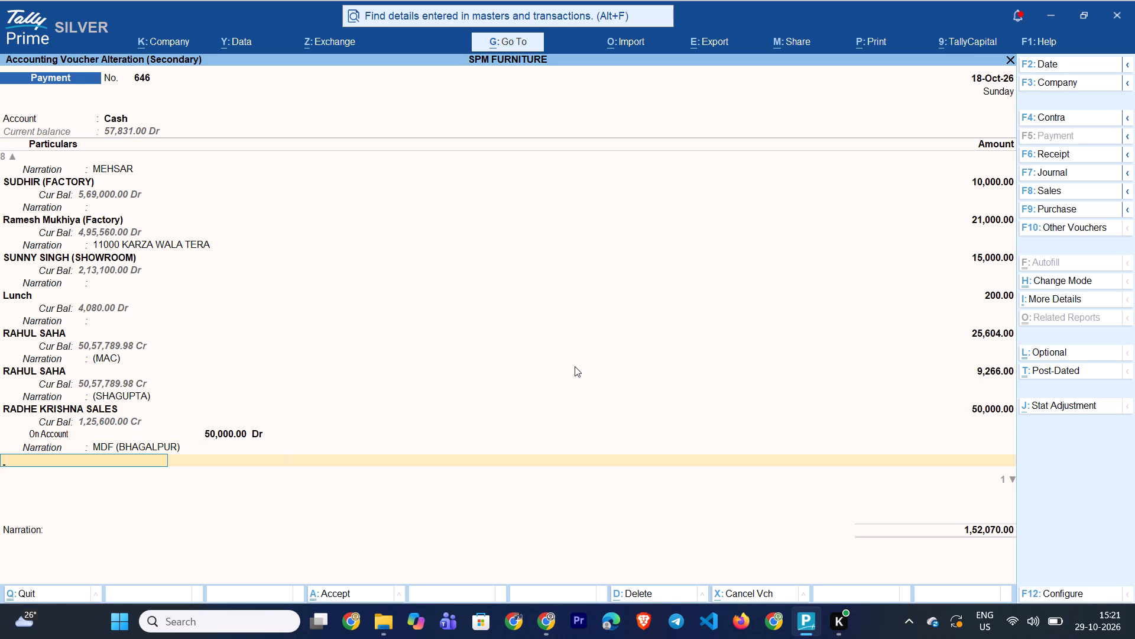
Save the altered 18 October payment 646.
key(ctrl+a)
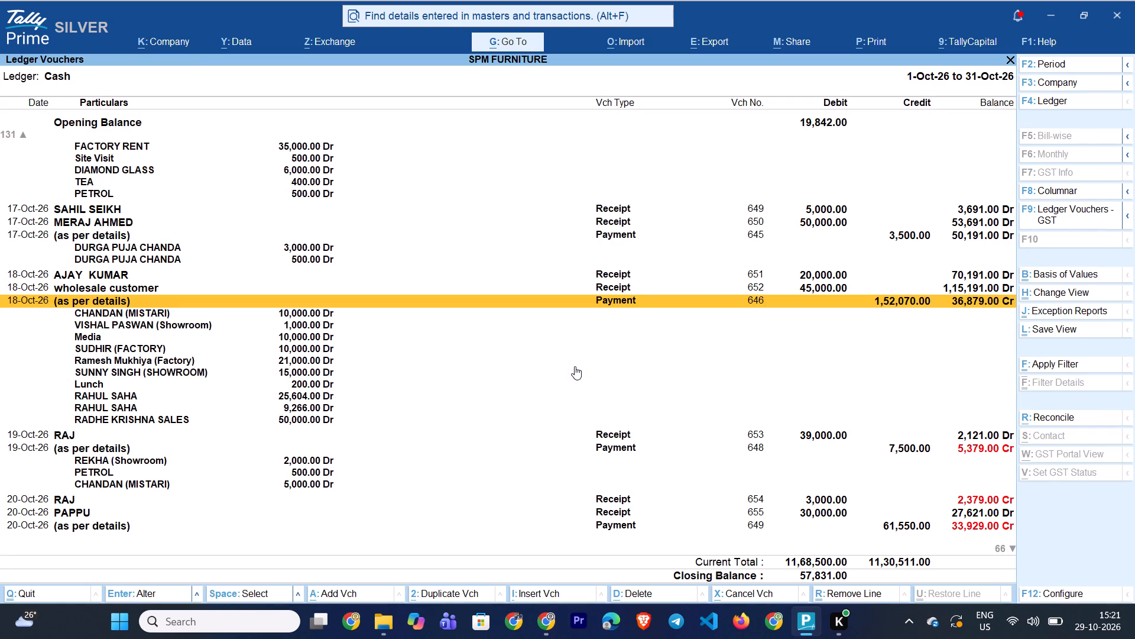
Go to the newly added 25,604 detail line of the 18 October payment 646.
key(Down)
key(Down)
key(Down)
key(Down)
key(Down)
key(Down)
key(Down)
key(Down)
key(Down)
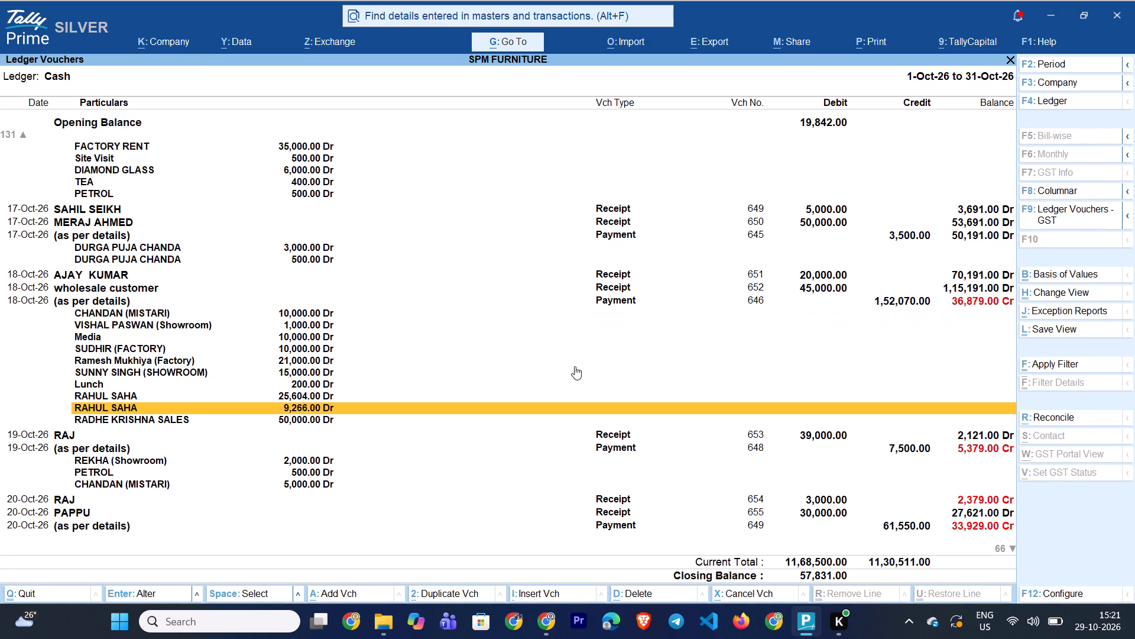
key(Up)
key(Up)
key(Down)
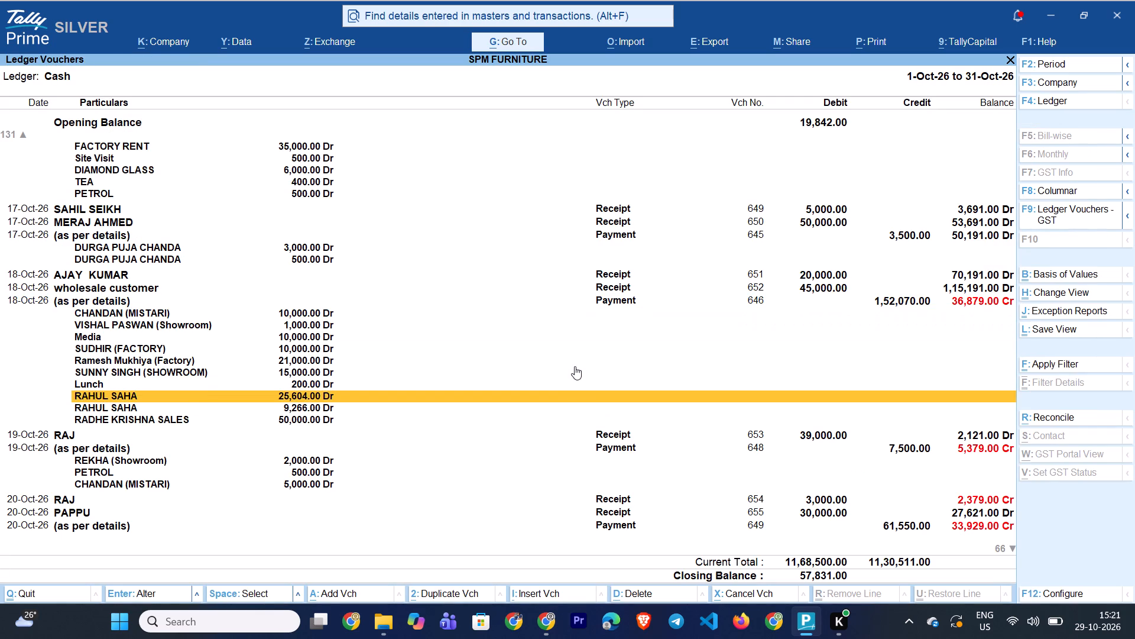